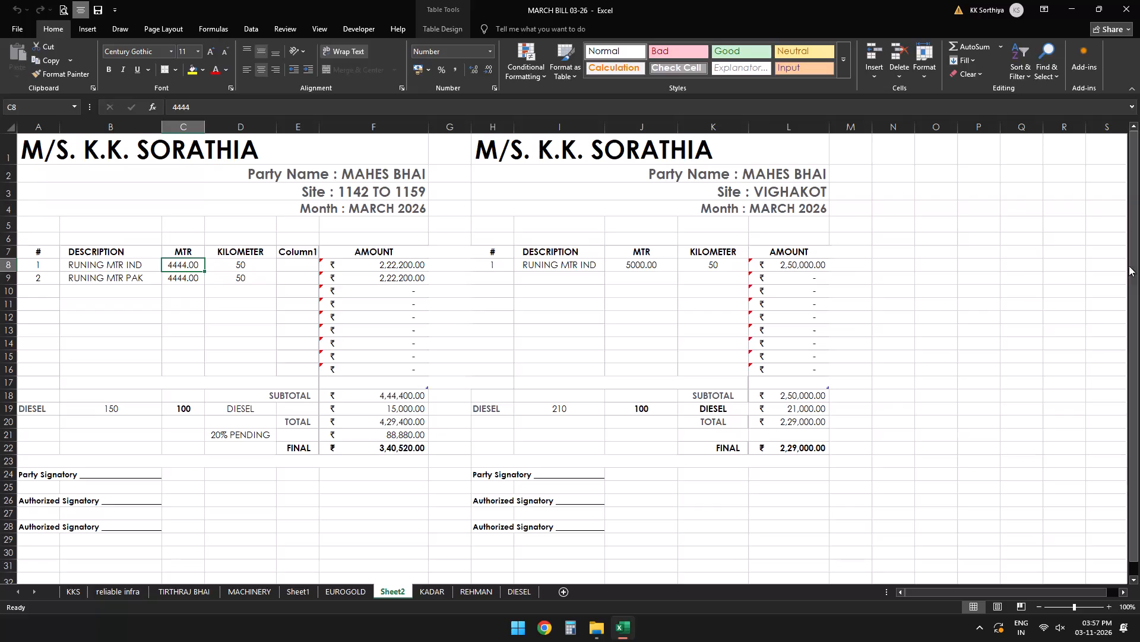
Copy the bill for site 1142 TO 1159, cells A1:F28, from Sheet2 of the March bill workbook.
scroll(249, 265, up, 1)
click(92, 152)
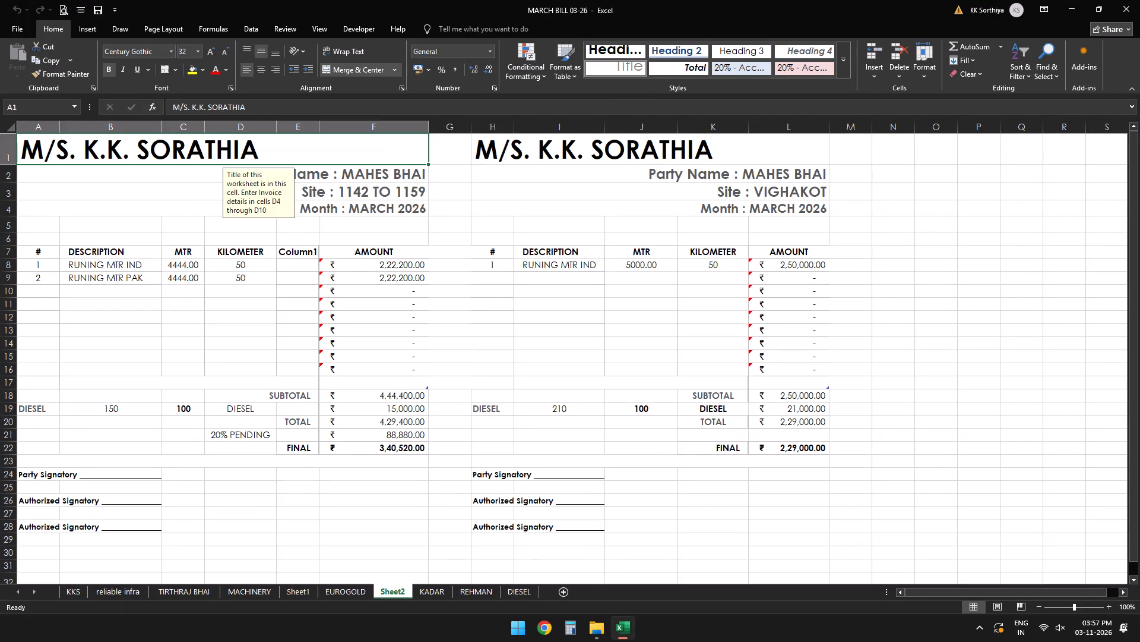
key(shift+Down)
key(shift+Down)
key(shift+Down)
key(shift+Down)
key(shift+Down)
key(shift+Down)
key(shift+Down)
key(shift+Down)
key(shift+Down)
key(shift+Down)
key(shift+Down)
key(shift+Down)
key(shift+Down)
key(shift+Down)
key(shift+Down)
key(shift+Down)
key(shift+Down)
key(shift+Down)
key(shift+Down)
key(shift+Down)
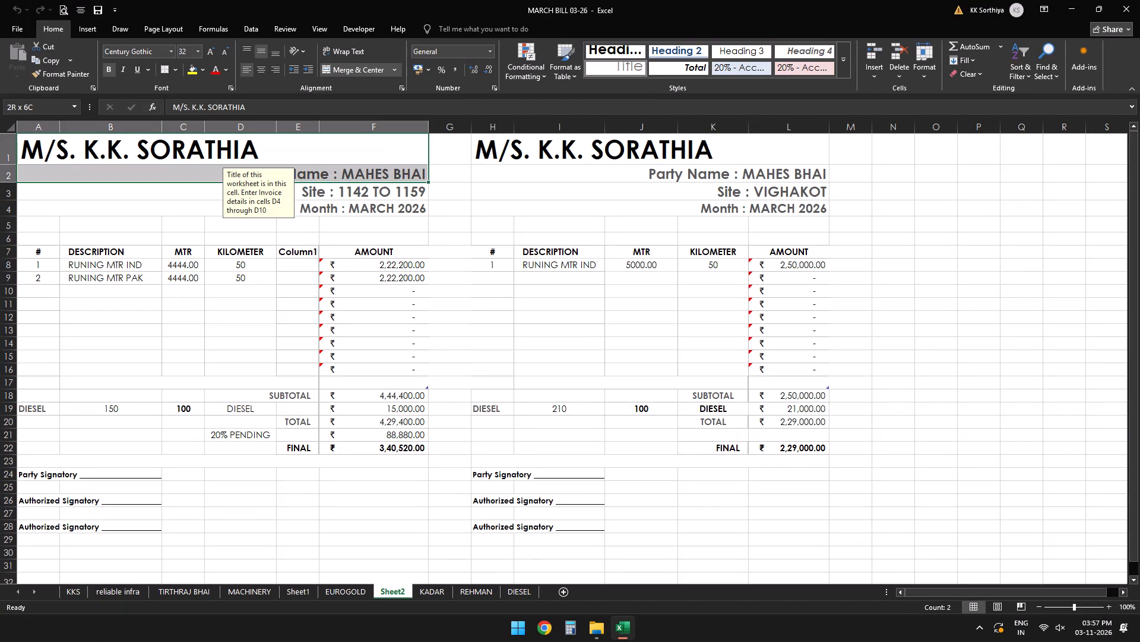
key(shift+Down)
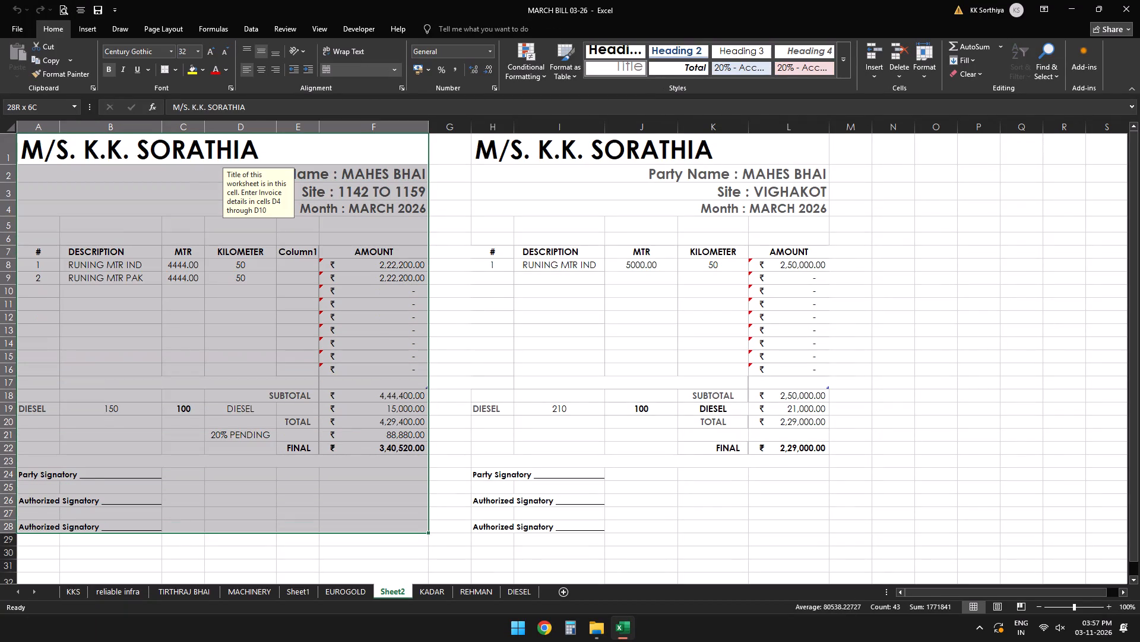
key(ctrl+c)
Switch to File Explorer, keeping the March bill workbook open, go back one folder and open the GABION Bill workbook.
double_click(1139, 0)
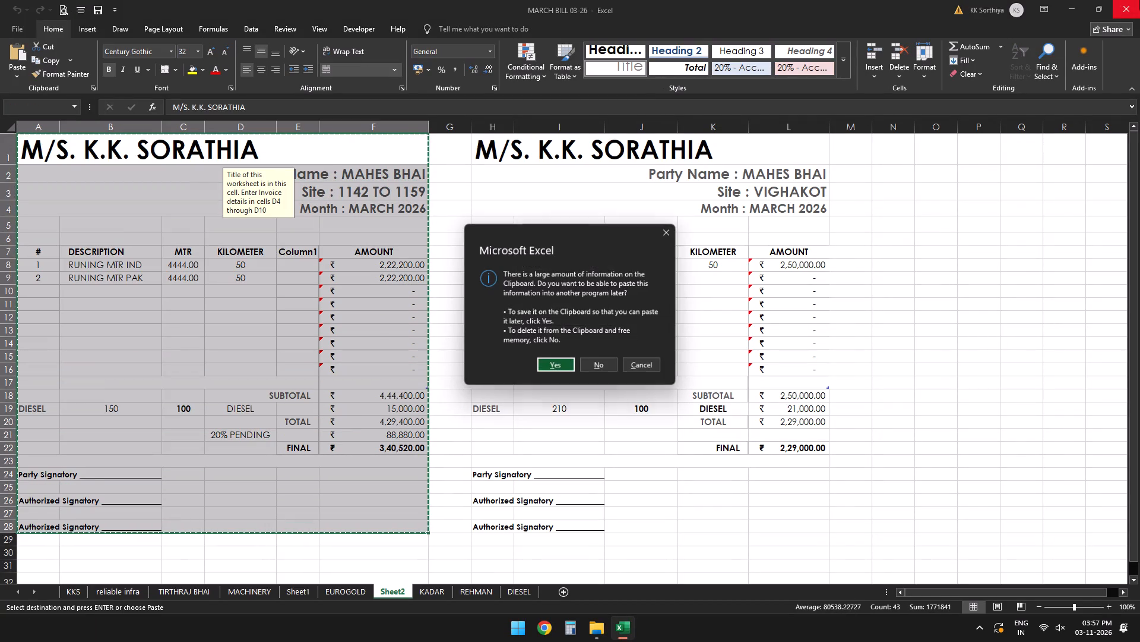
click(663, 237)
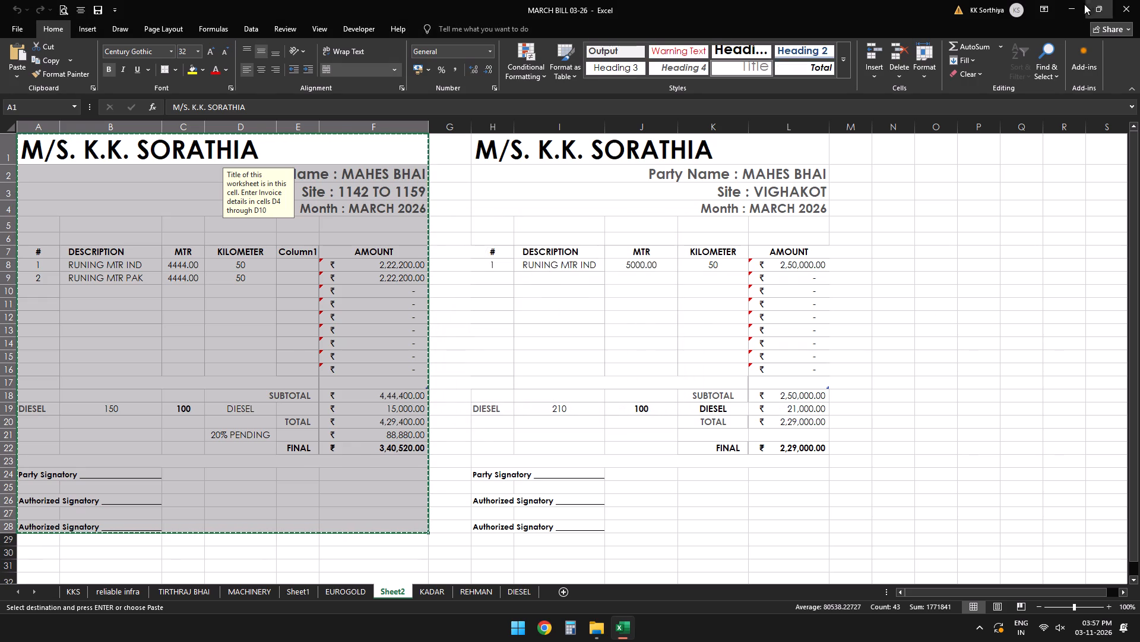
click(1081, 5)
click(22, 29)
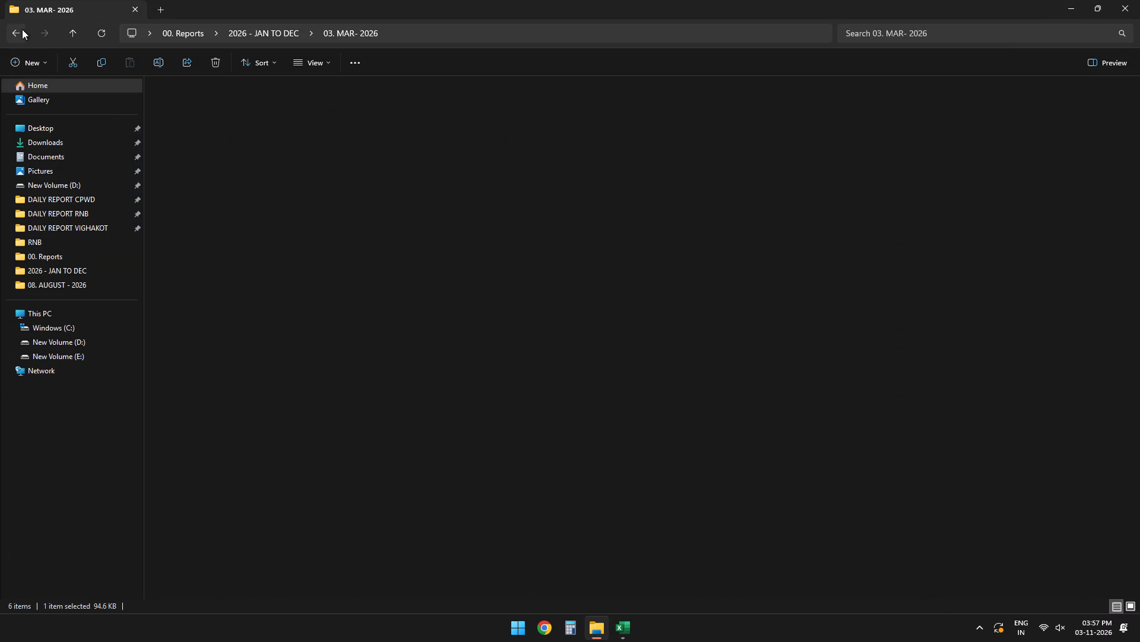
double_click(243, 246)
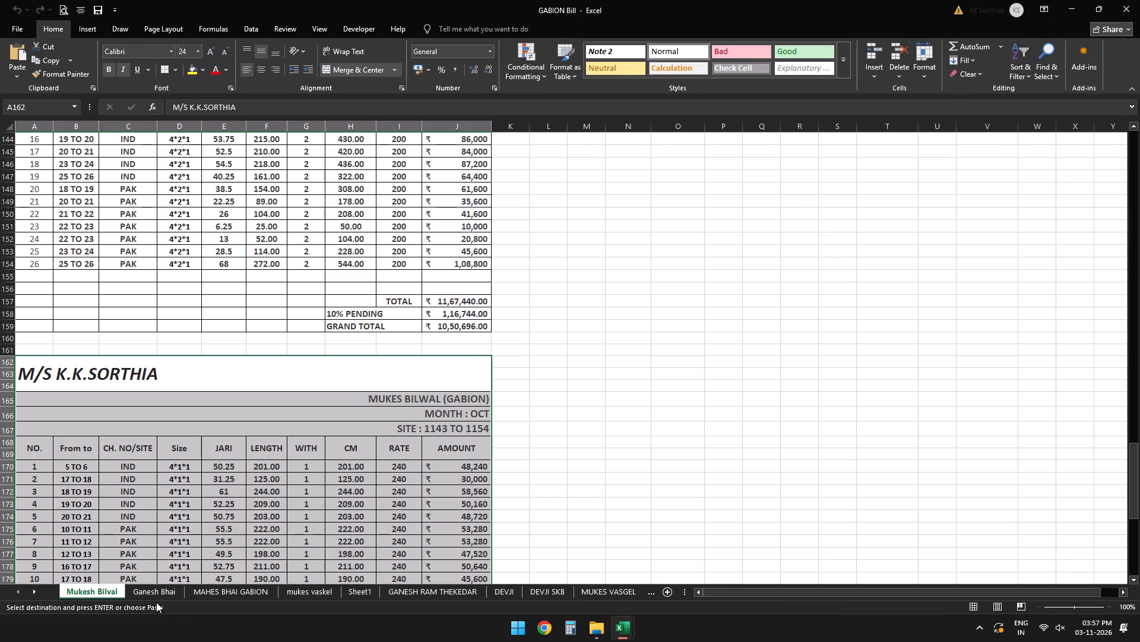
Open the Ganesh Bhai sheet and look through its existing gabion bills for a place for the copied bill.
click(151, 593)
scroll(664, 388, down, 3)
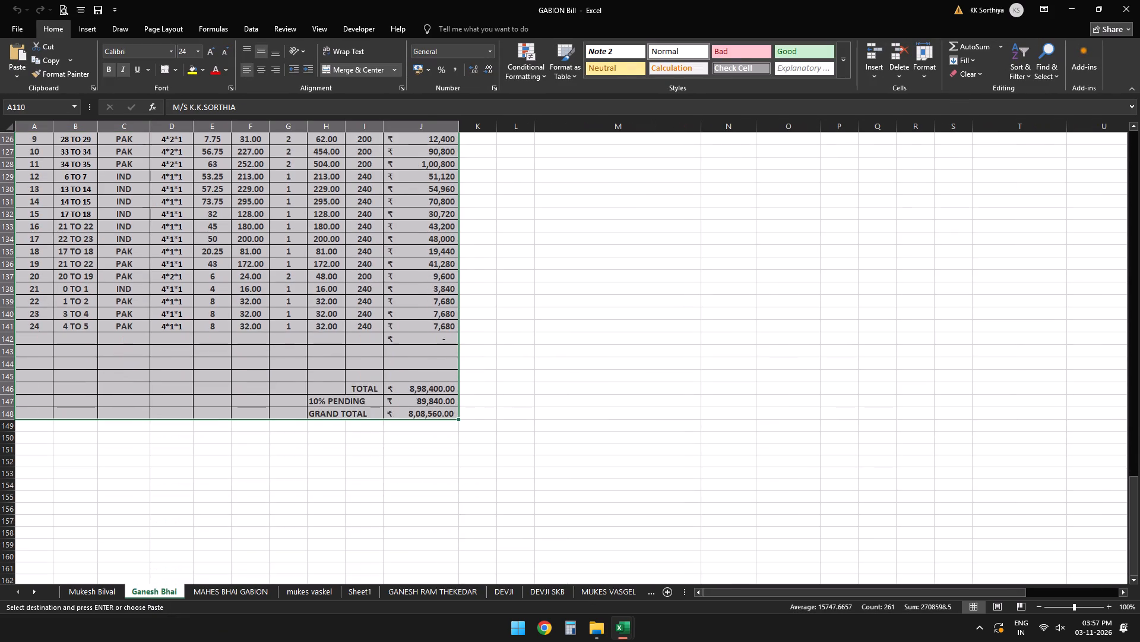
scroll(665, 388, down, 2)
scroll(665, 389, up, 12)
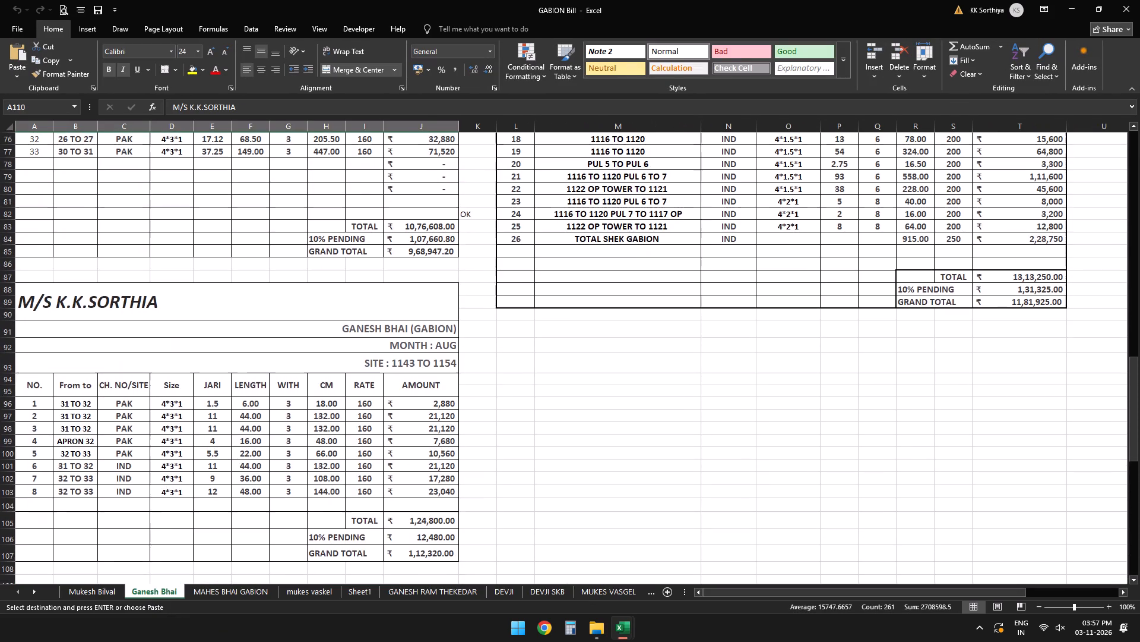
scroll(669, 386, down, 2)
scroll(669, 386, up, 2)
scroll(669, 386, down, 1)
scroll(669, 386, up, 7)
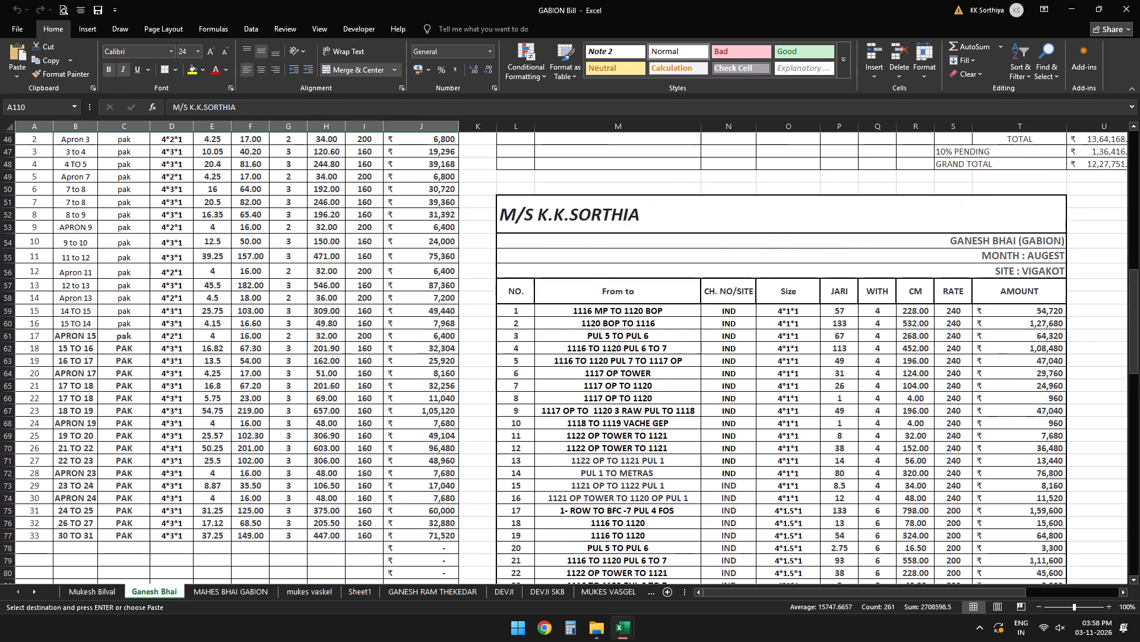
scroll(669, 386, up, 9)
scroll(669, 386, down, 1)
scroll(669, 386, up, 7)
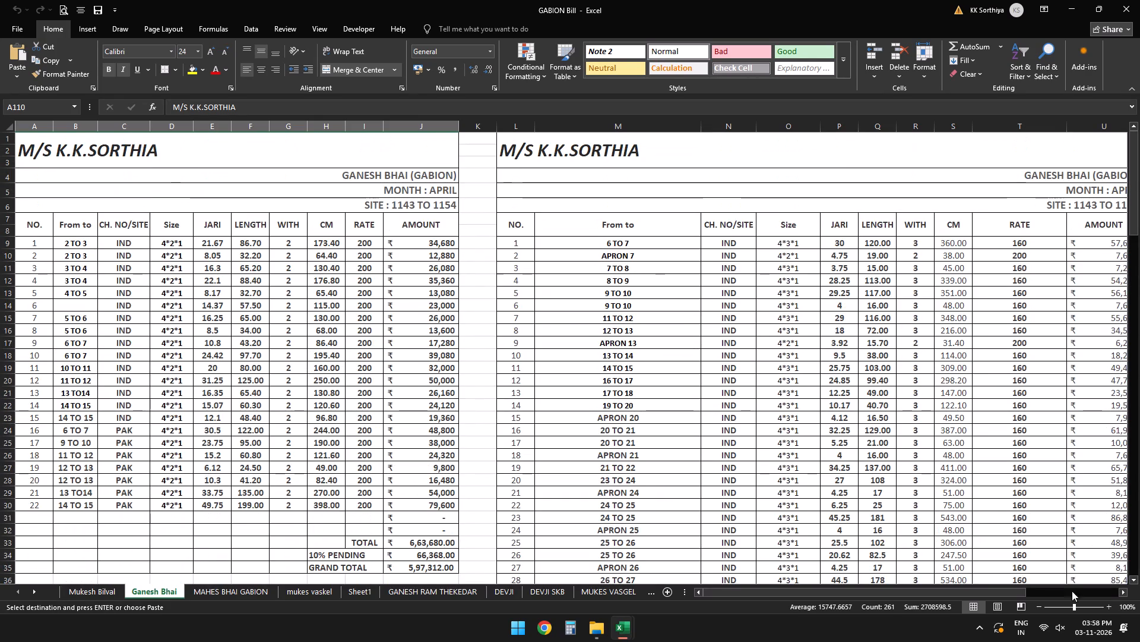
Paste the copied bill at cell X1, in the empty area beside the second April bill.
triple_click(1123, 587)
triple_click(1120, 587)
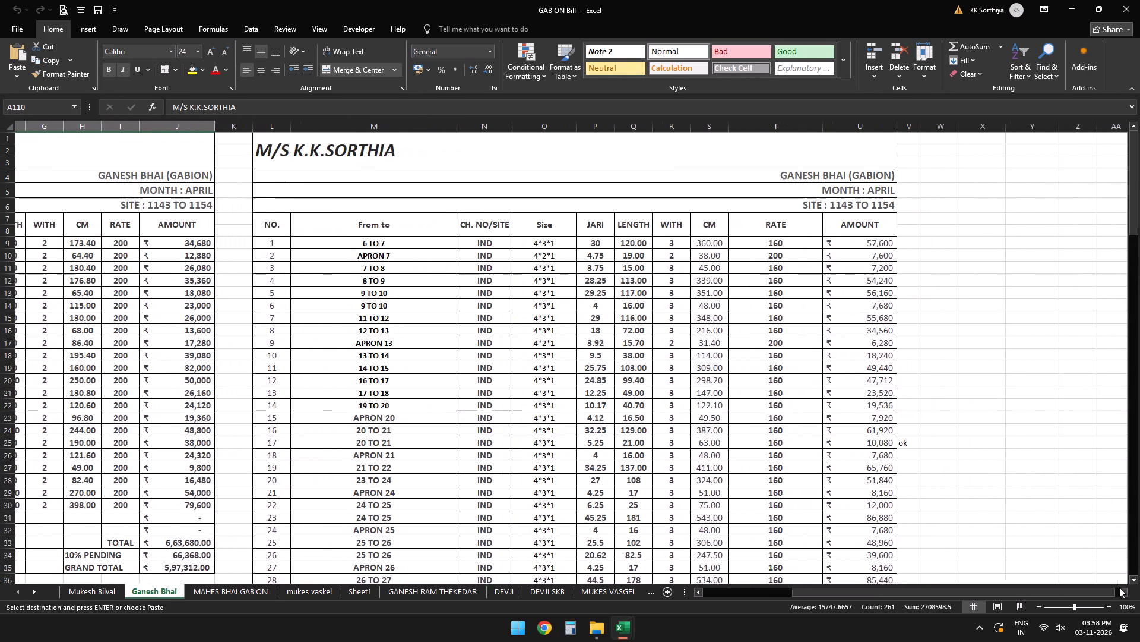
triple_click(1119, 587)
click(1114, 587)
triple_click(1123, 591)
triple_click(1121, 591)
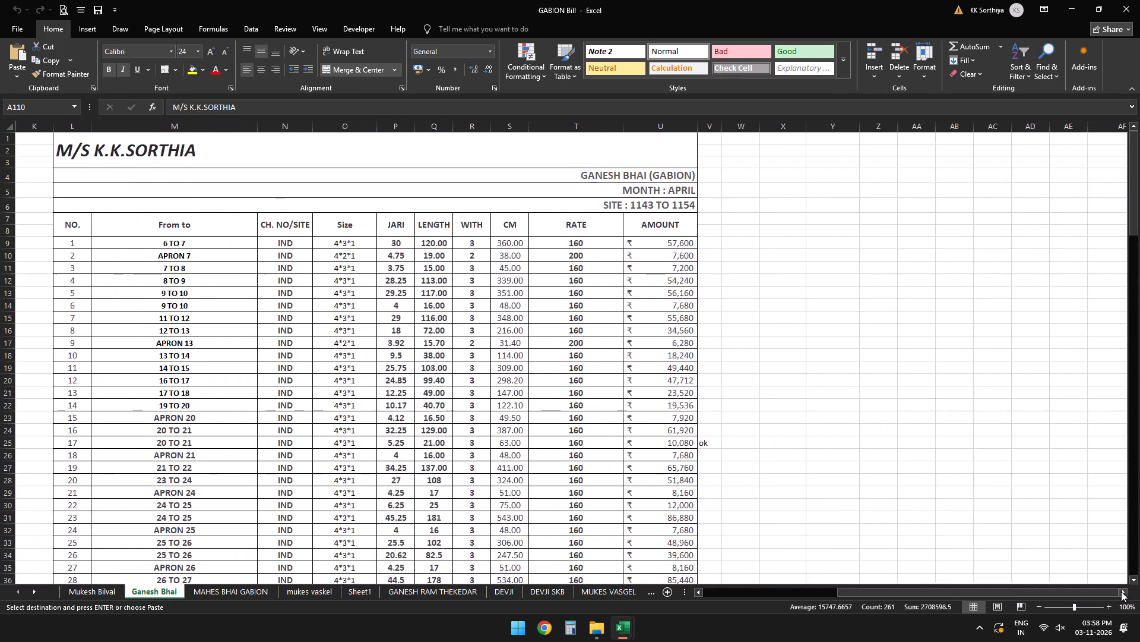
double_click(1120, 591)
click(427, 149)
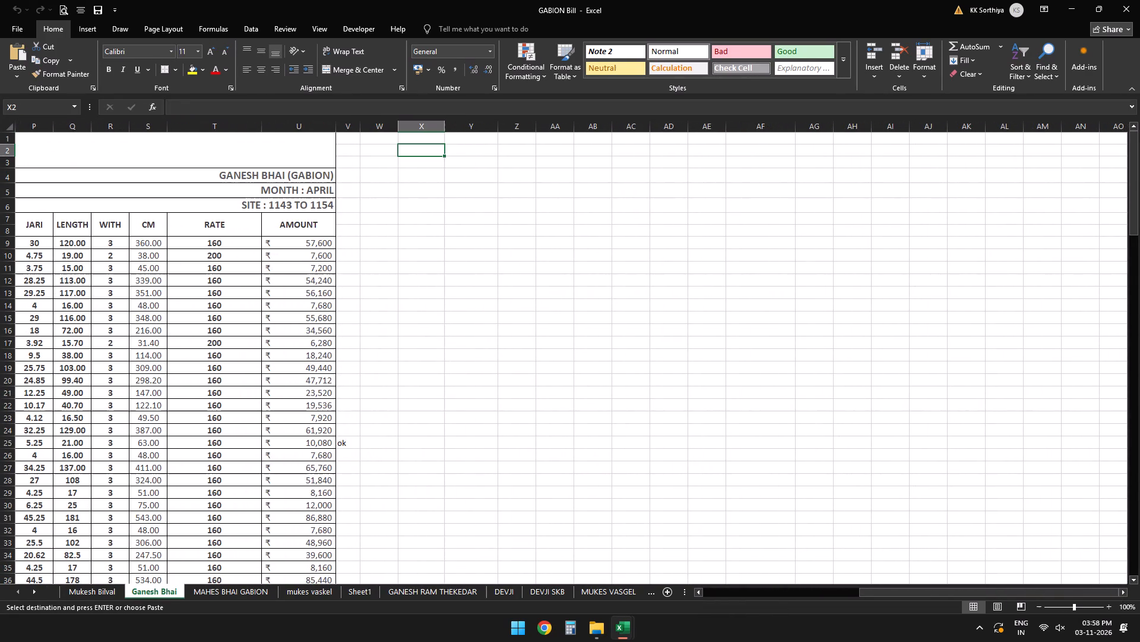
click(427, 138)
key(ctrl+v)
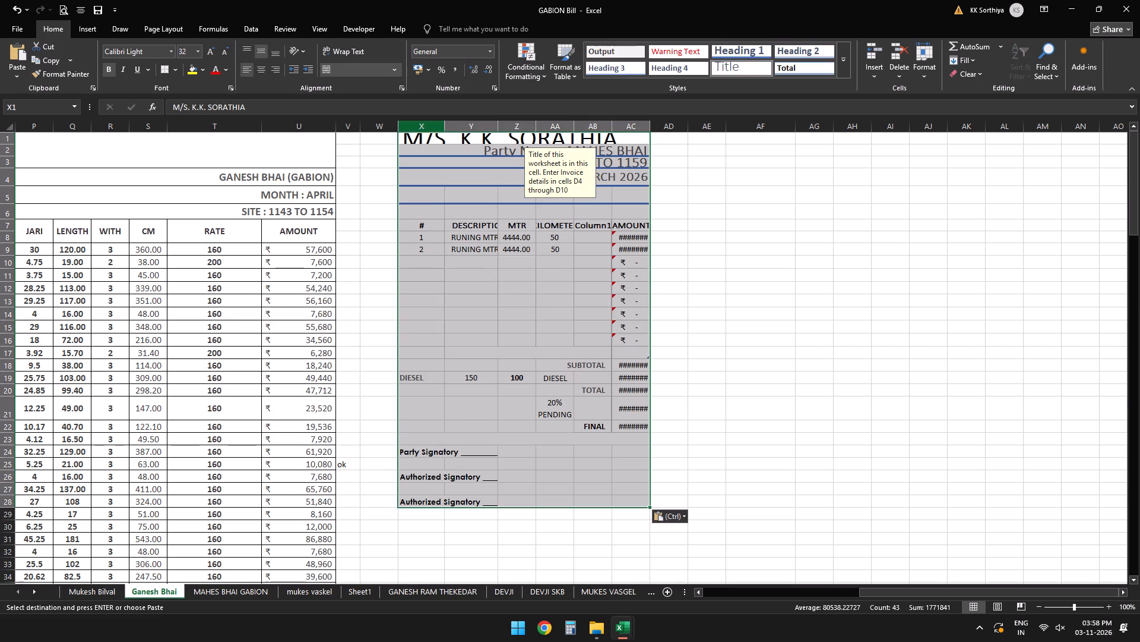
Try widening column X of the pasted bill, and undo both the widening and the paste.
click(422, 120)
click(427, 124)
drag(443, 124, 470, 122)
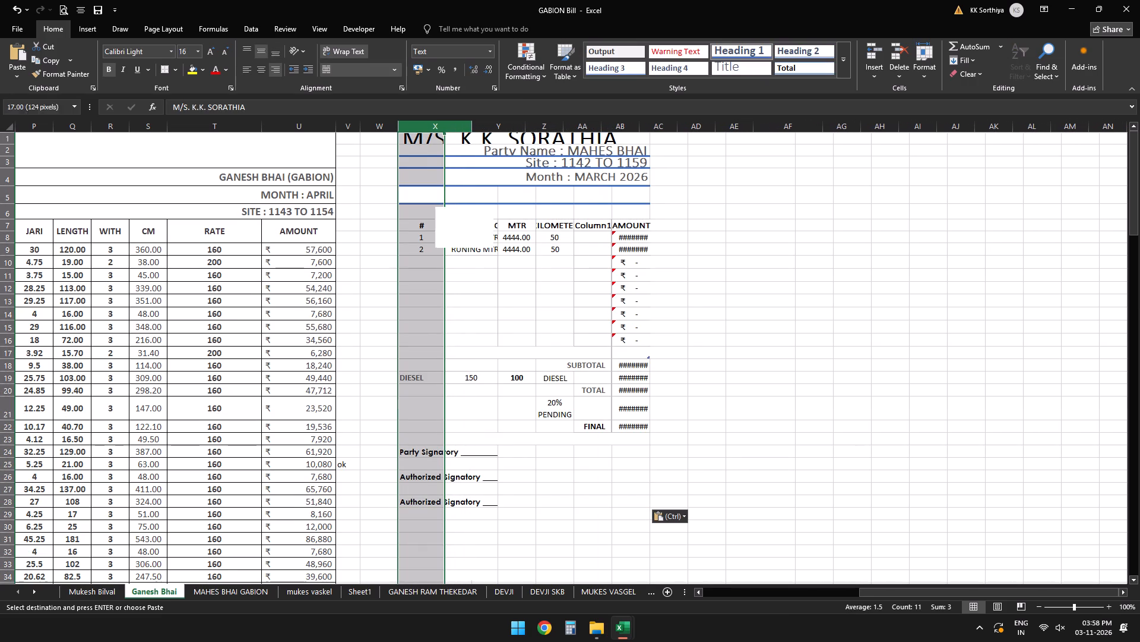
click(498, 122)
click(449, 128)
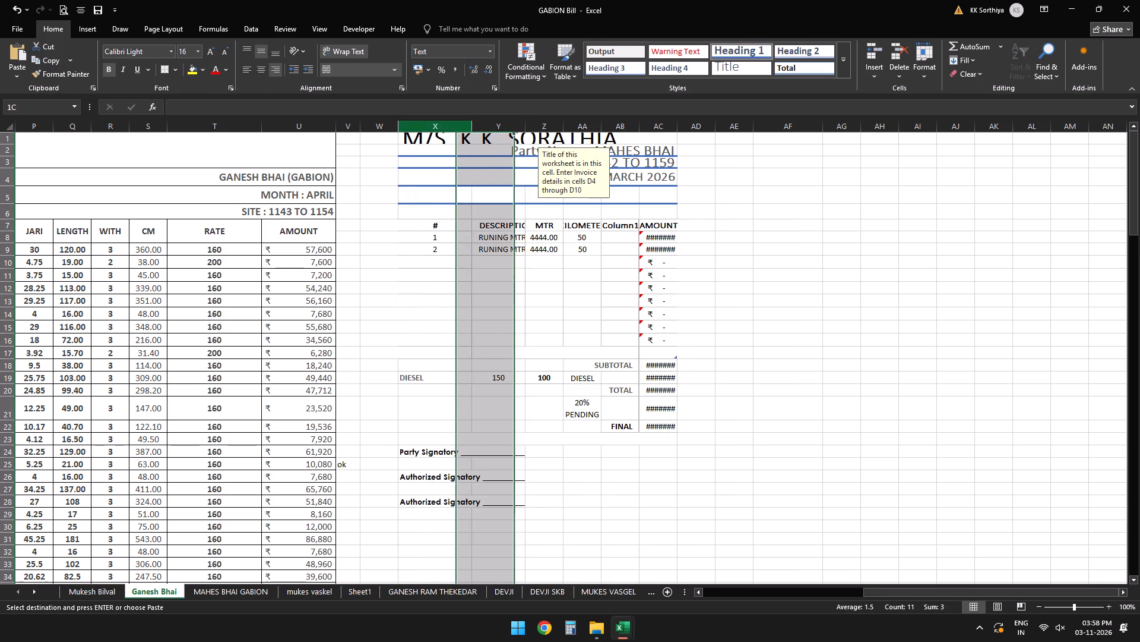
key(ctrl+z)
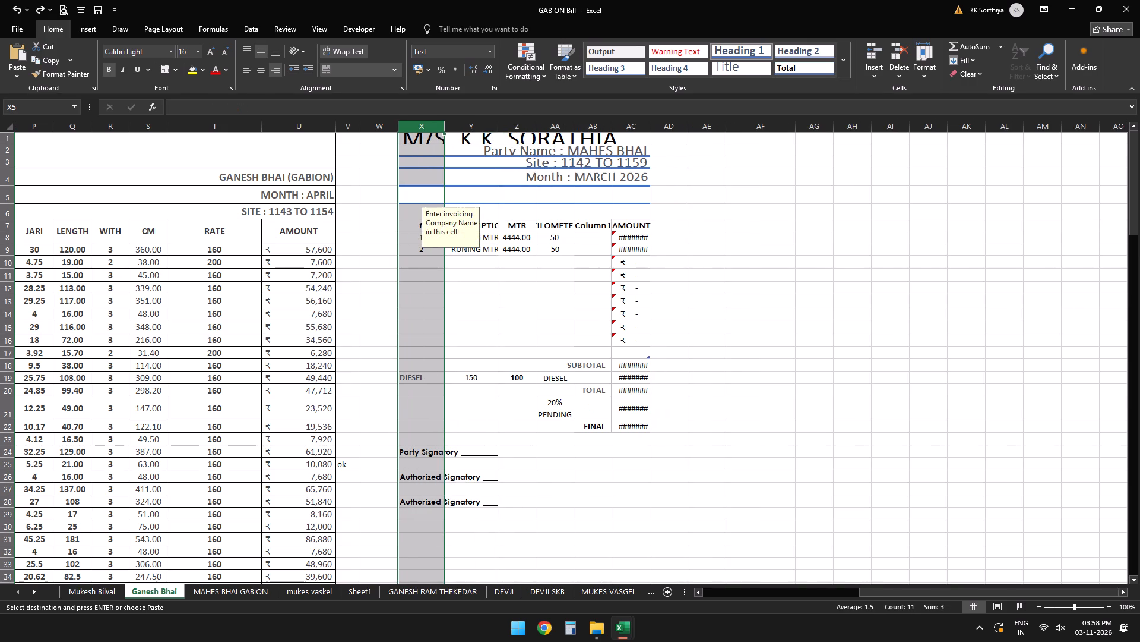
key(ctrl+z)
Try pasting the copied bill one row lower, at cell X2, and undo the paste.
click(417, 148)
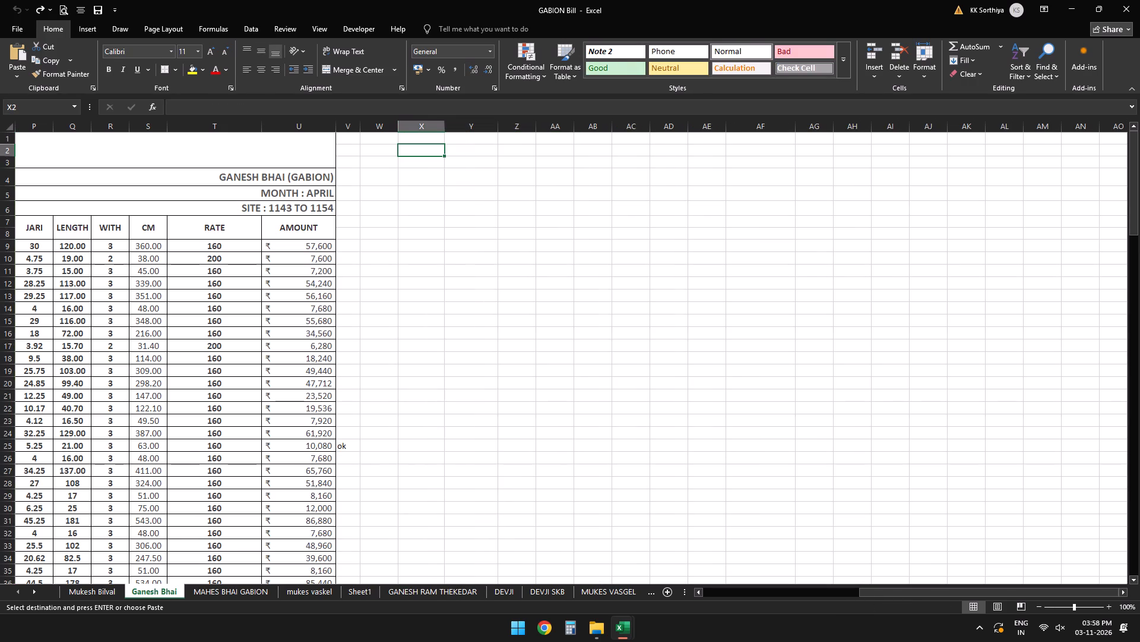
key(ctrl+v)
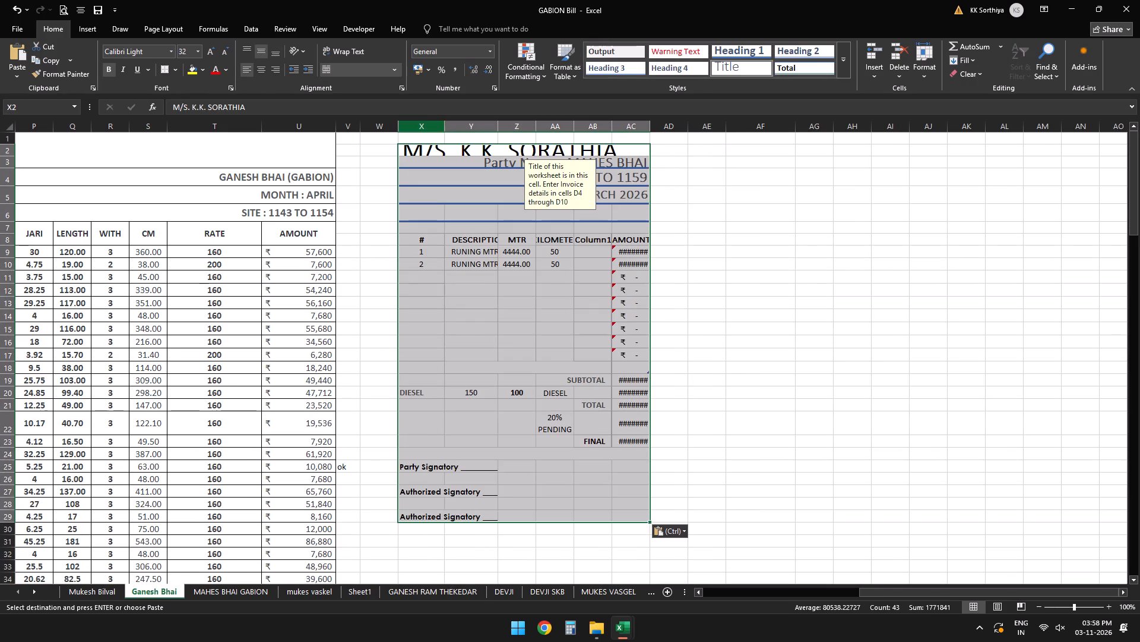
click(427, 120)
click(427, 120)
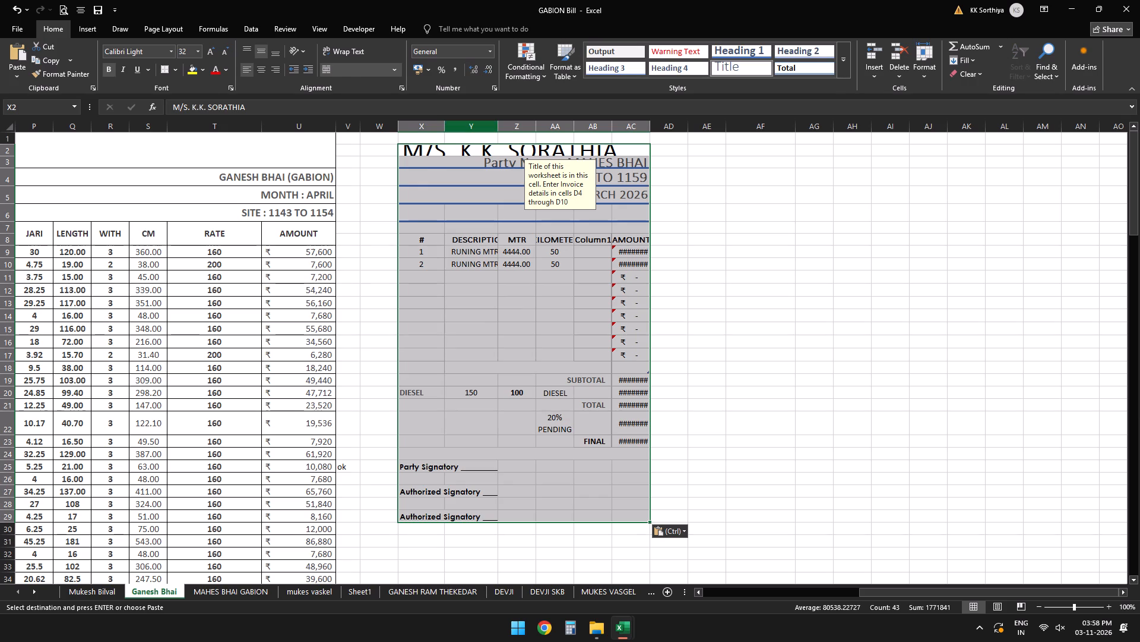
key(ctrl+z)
Paste the copied bill at cell X1 of the Ganesh Bhai sheet.
click(428, 135)
key(ctrl+v)
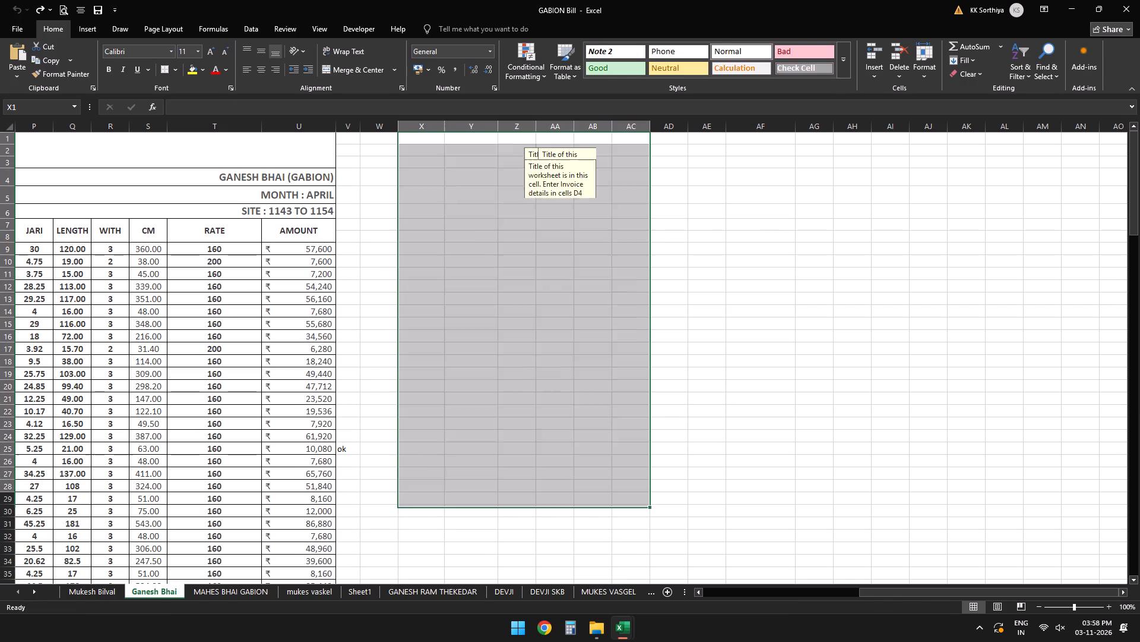
click(427, 129)
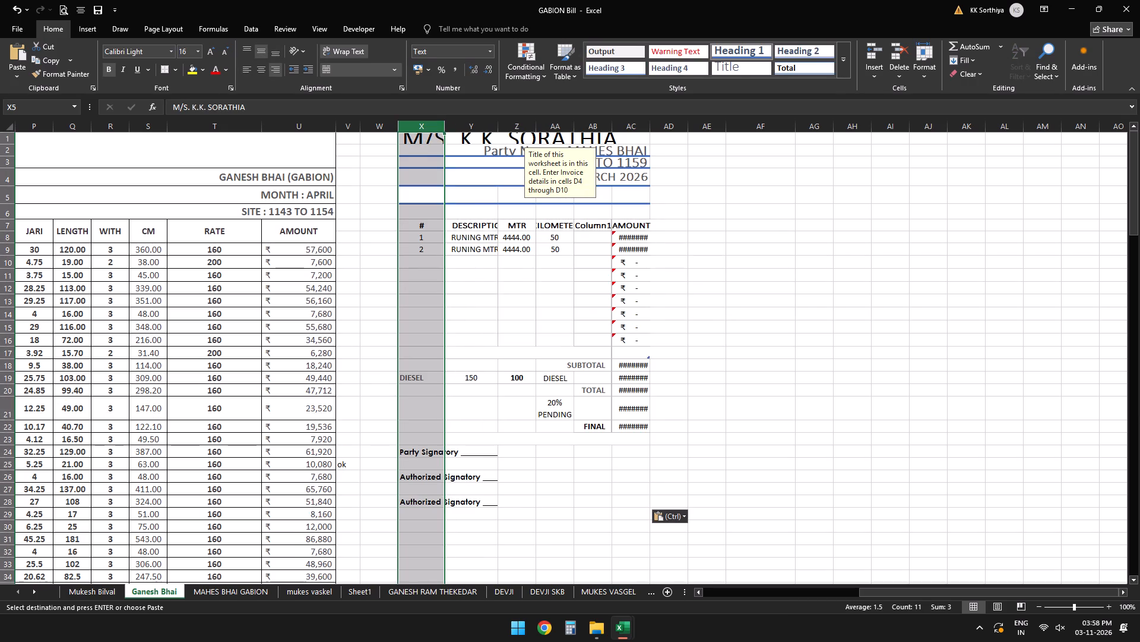
click(1, 138)
drag(5, 143, 9, 150)
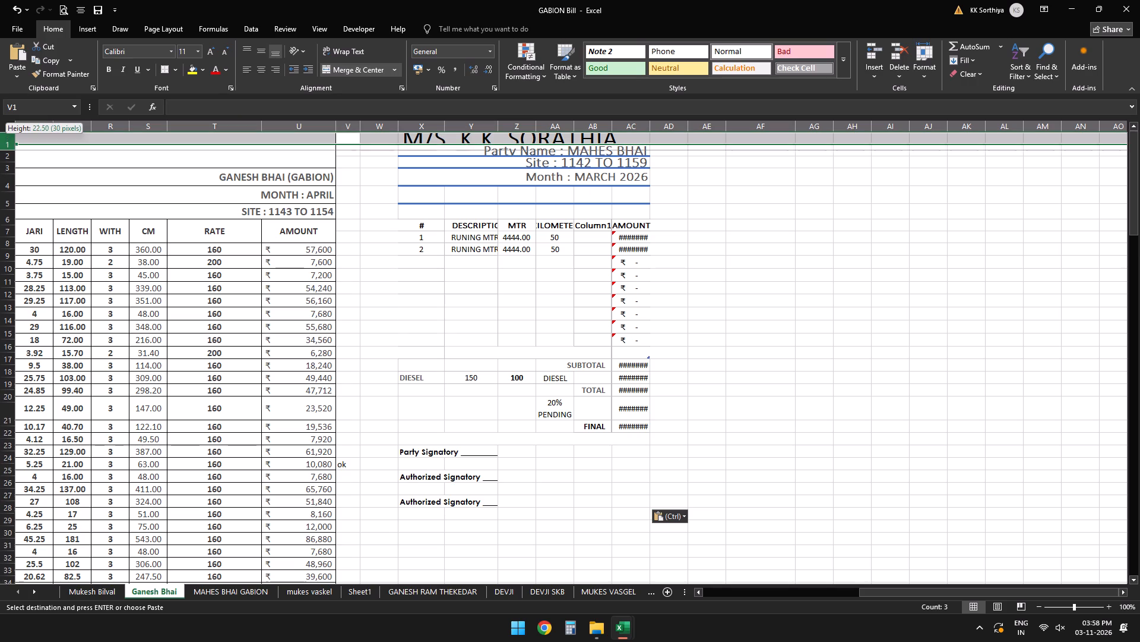
drag(9, 150, 12, 161)
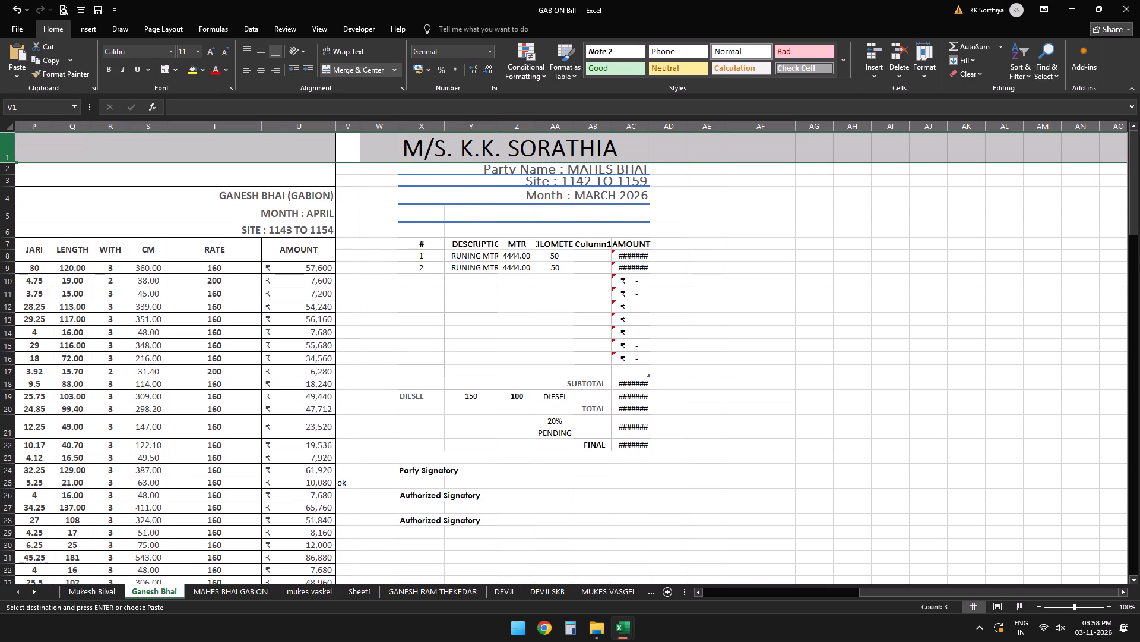
Autofit column Y and widen columns Z, AA and AB so the DESCRIPTION, MTR, KILOMETER and Column1 contents fit.
click(419, 121)
click(482, 113)
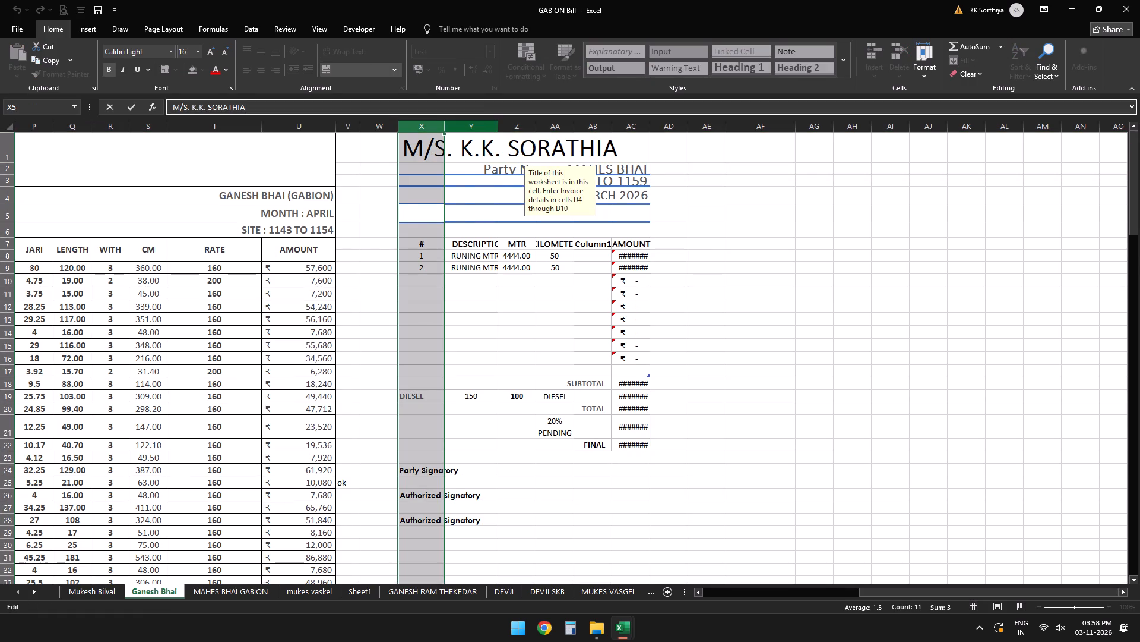
click(483, 123)
double_click(494, 129)
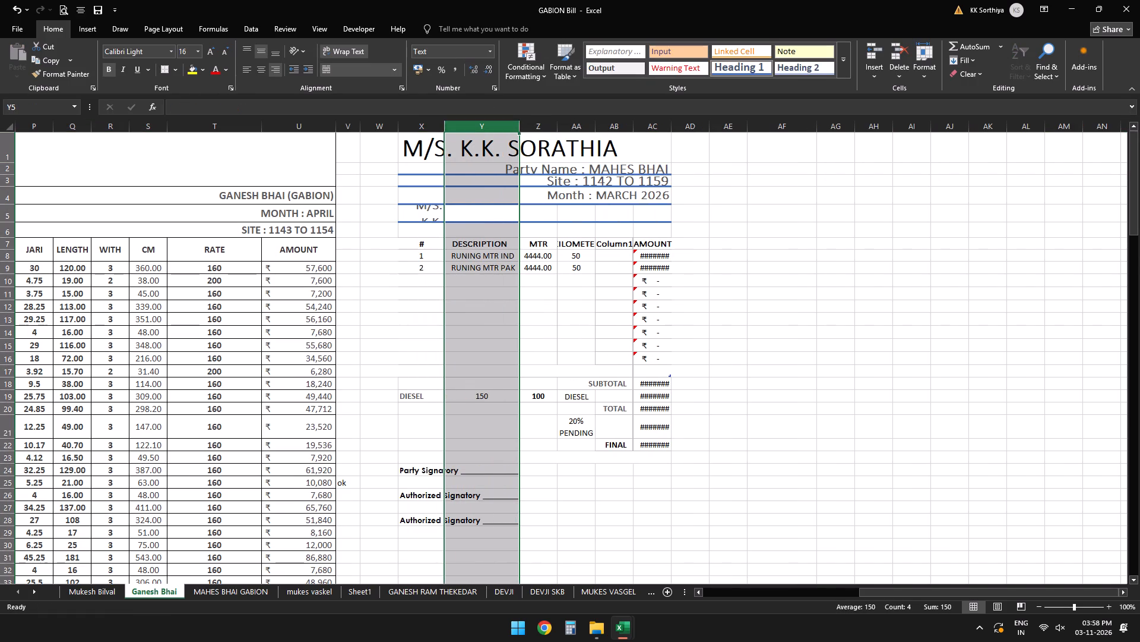
click(546, 127)
double_click(560, 125)
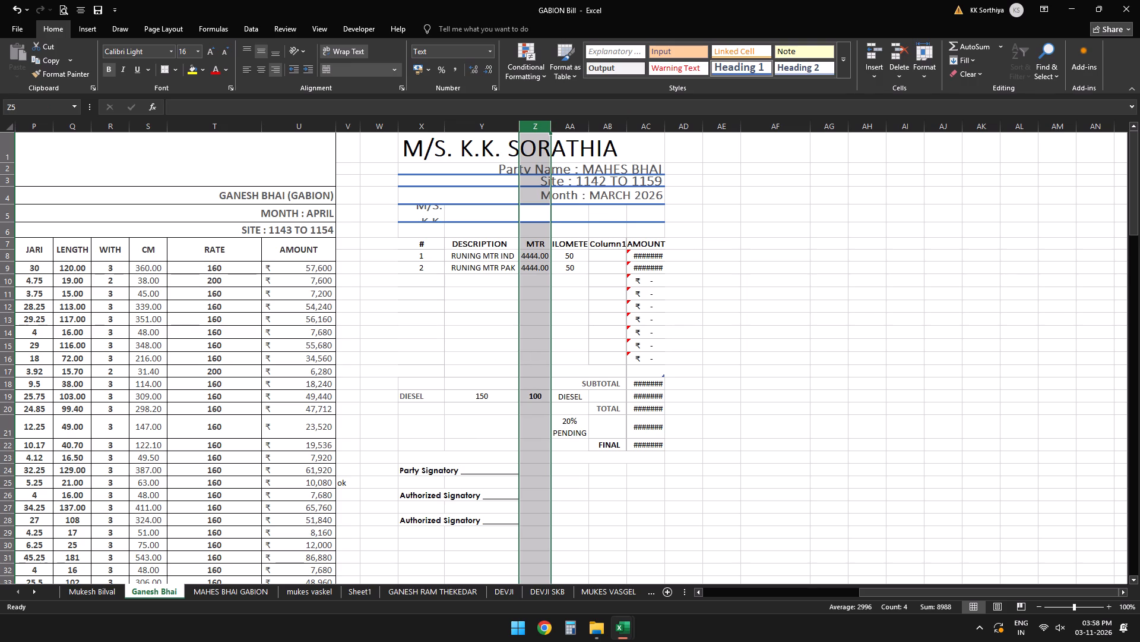
drag(554, 127, 573, 122)
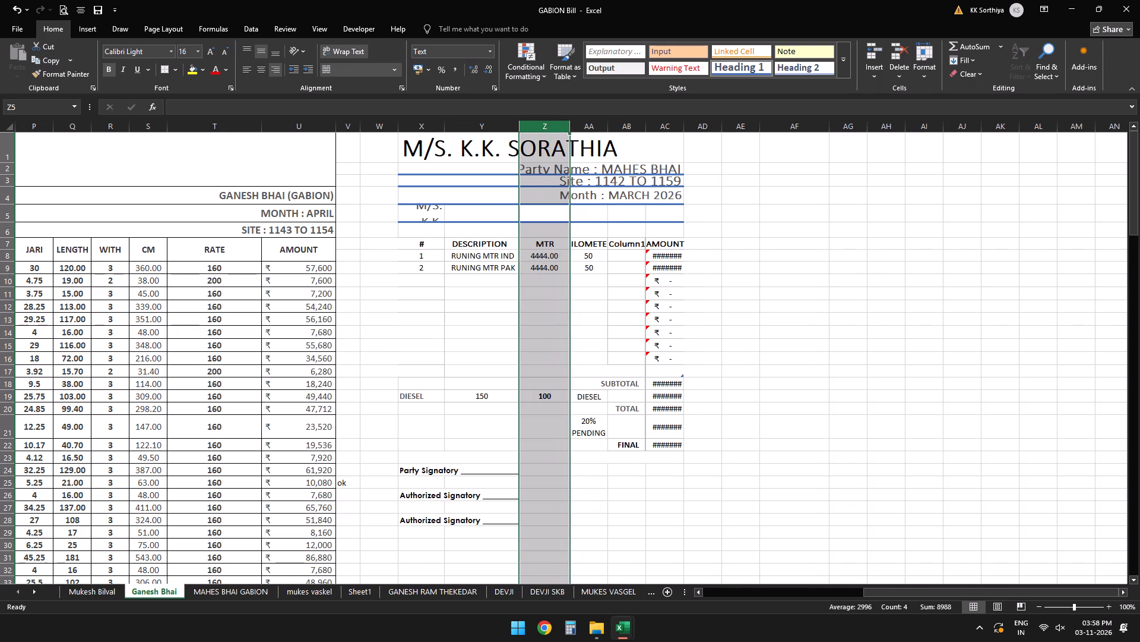
click(587, 122)
drag(607, 127, 622, 126)
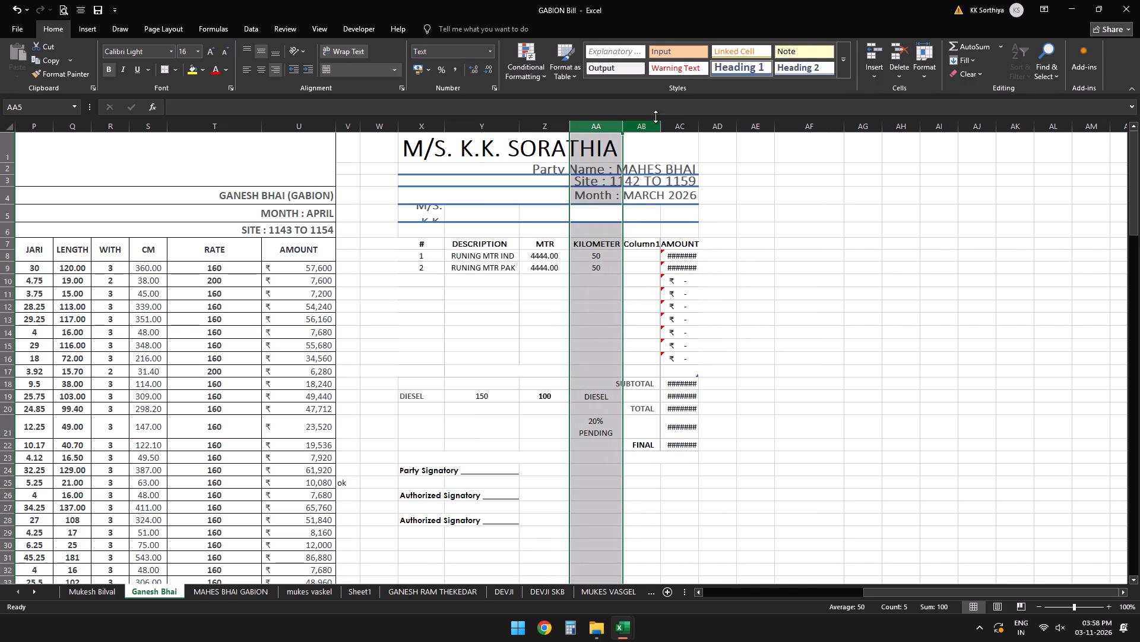
click(639, 124)
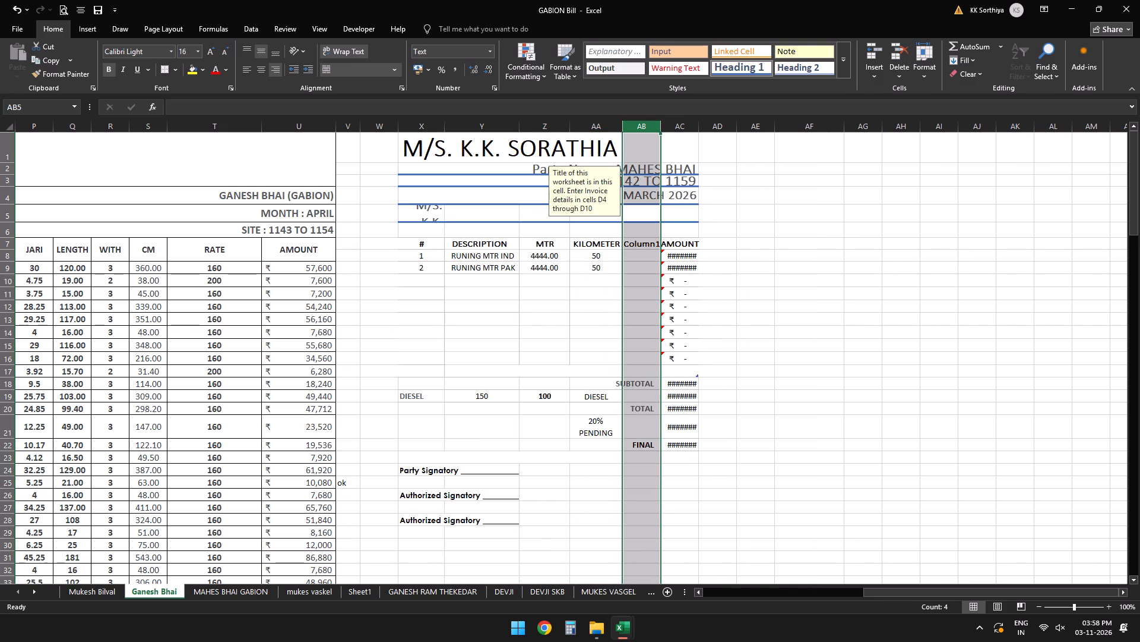
drag(664, 127, 674, 127)
Widen the AMOUNT column AC of the pasted bill so its rupee amounts fit.
click(683, 134)
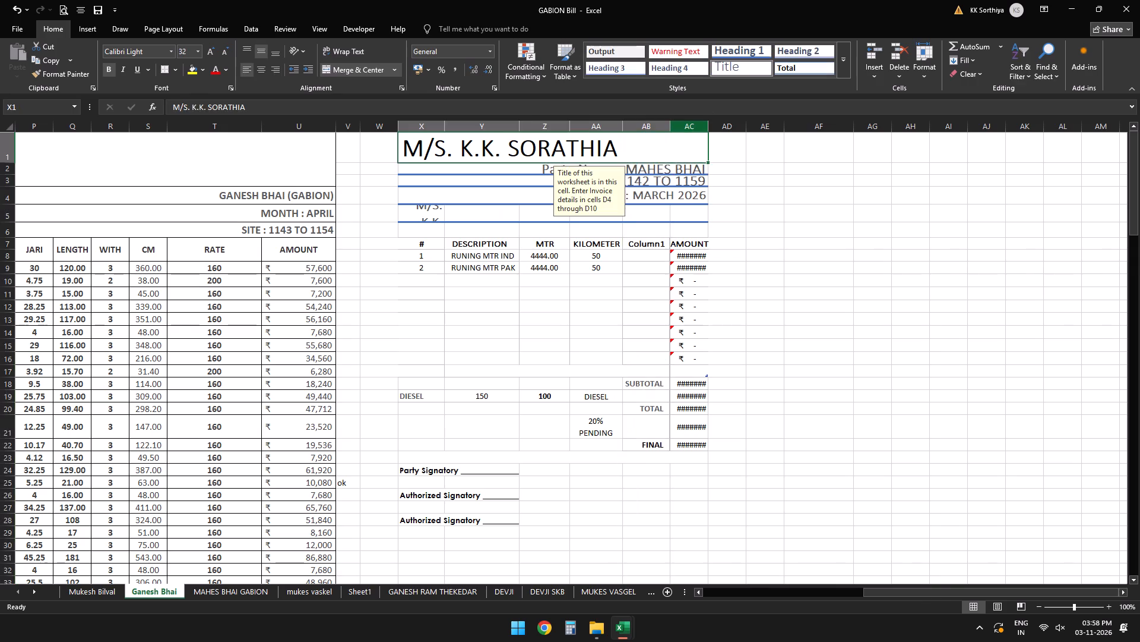
click(688, 121)
drag(710, 127, 739, 123)
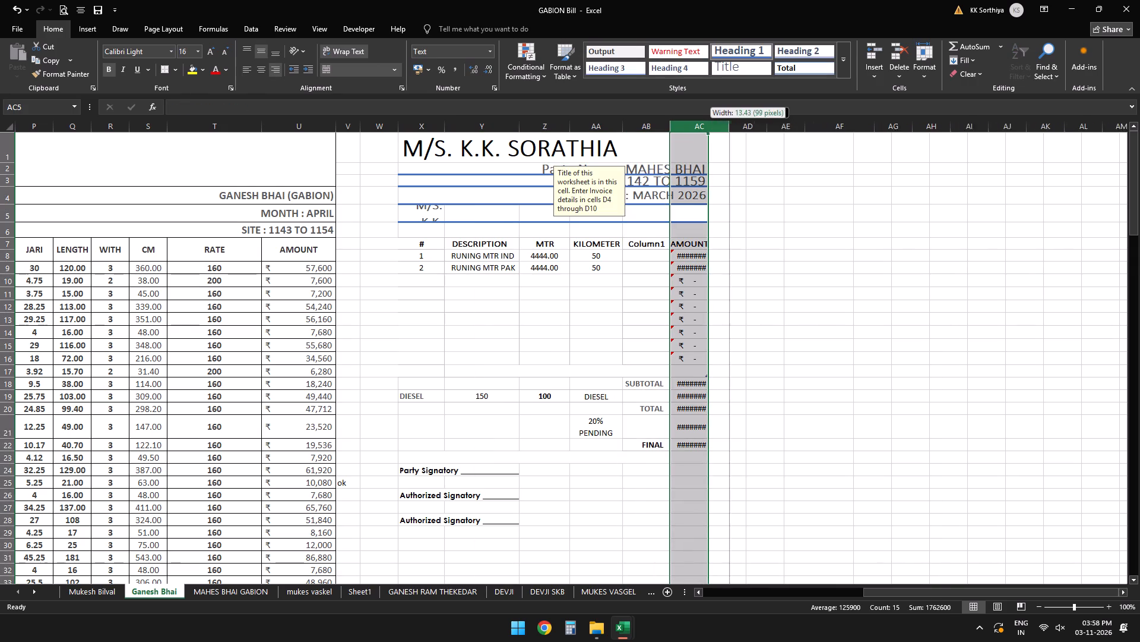
drag(739, 123, 745, 122)
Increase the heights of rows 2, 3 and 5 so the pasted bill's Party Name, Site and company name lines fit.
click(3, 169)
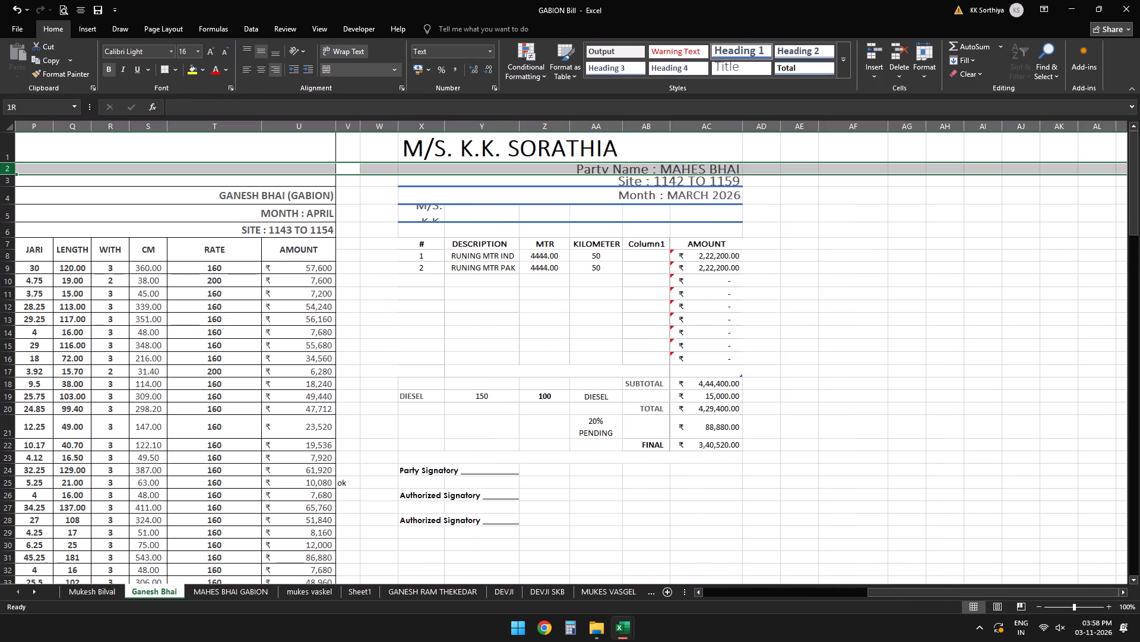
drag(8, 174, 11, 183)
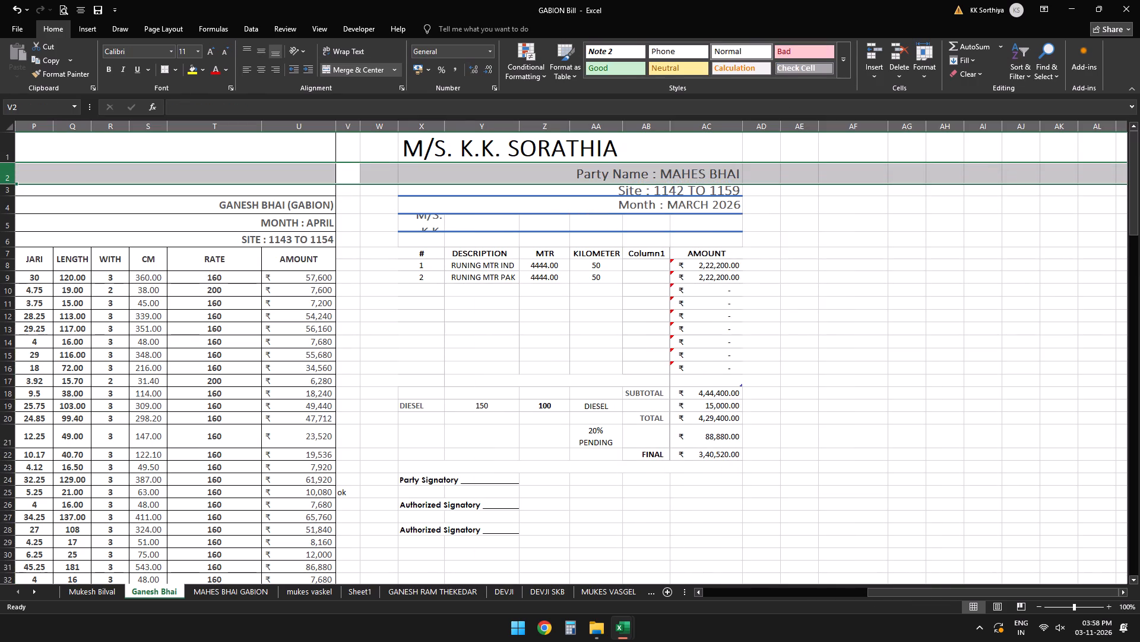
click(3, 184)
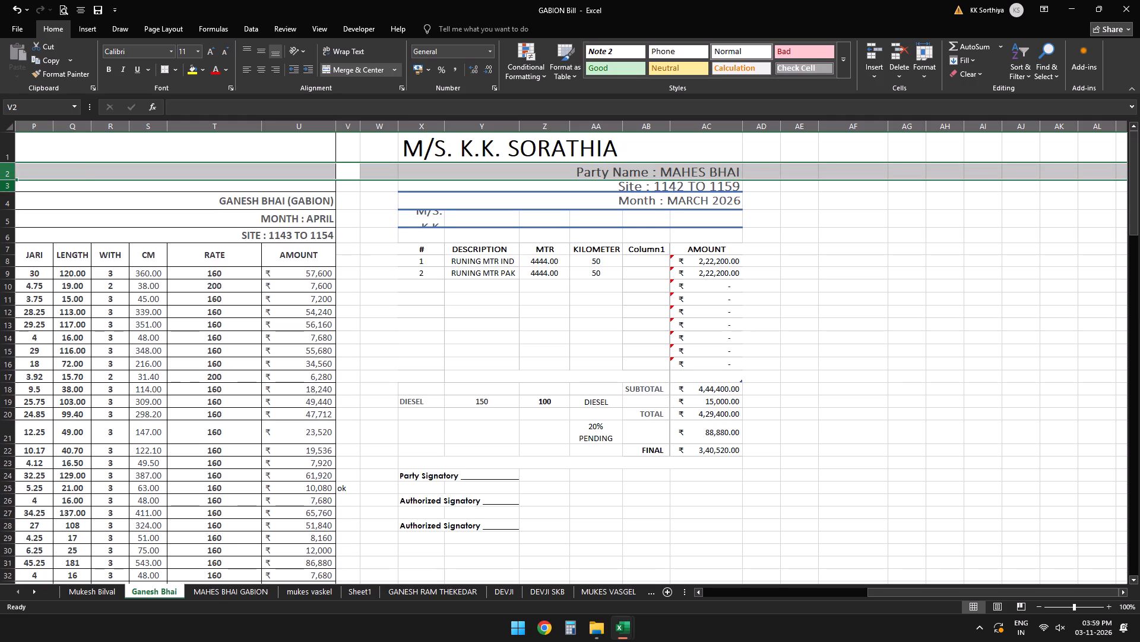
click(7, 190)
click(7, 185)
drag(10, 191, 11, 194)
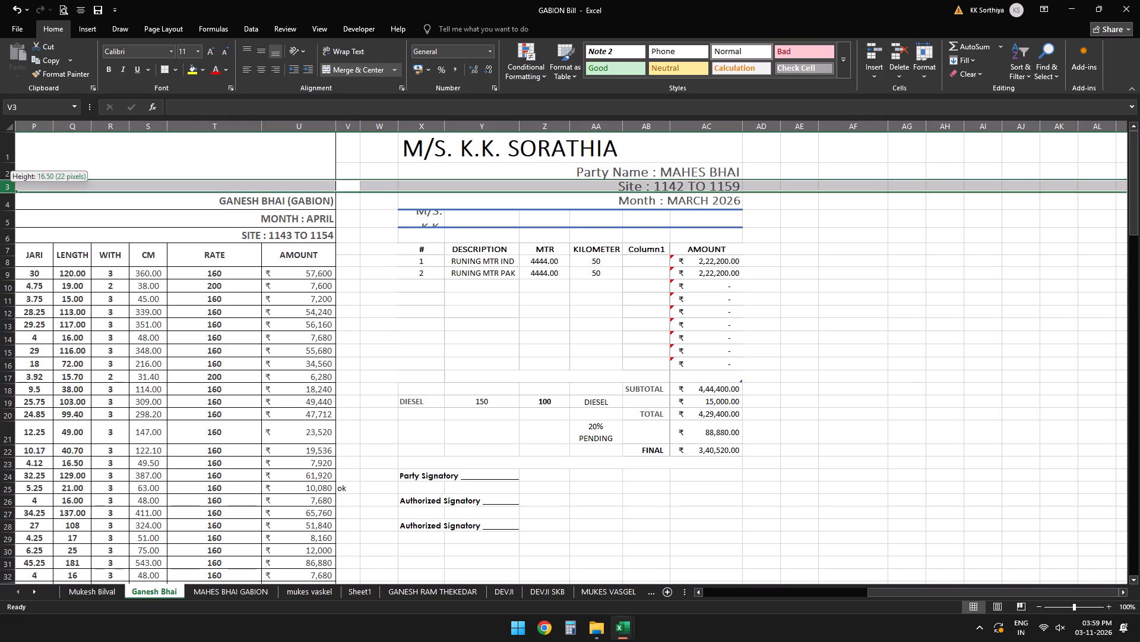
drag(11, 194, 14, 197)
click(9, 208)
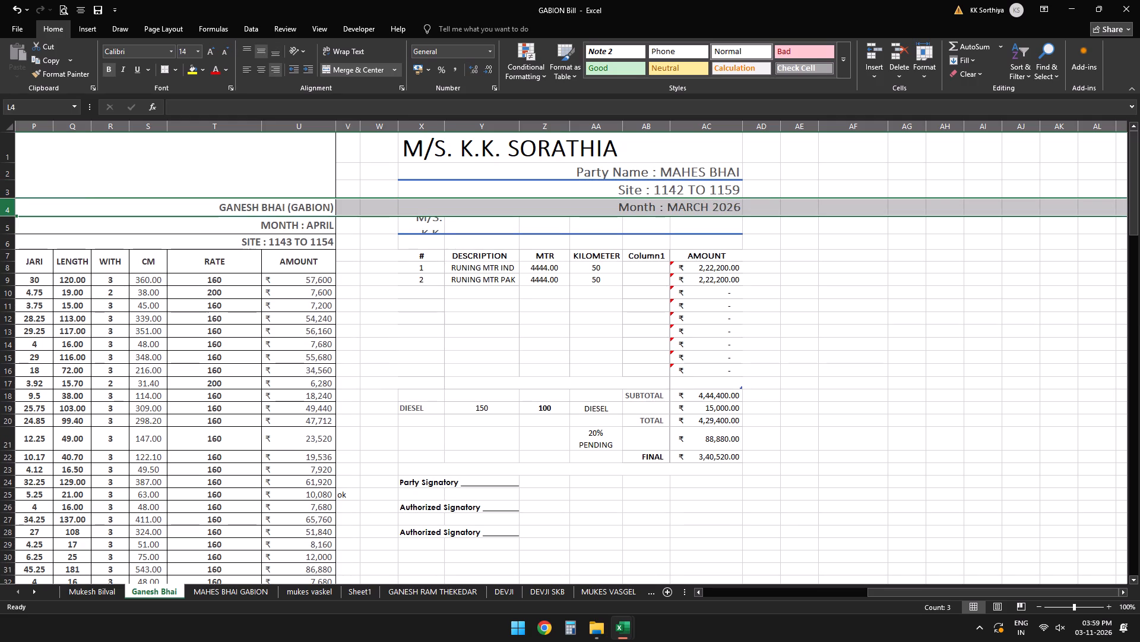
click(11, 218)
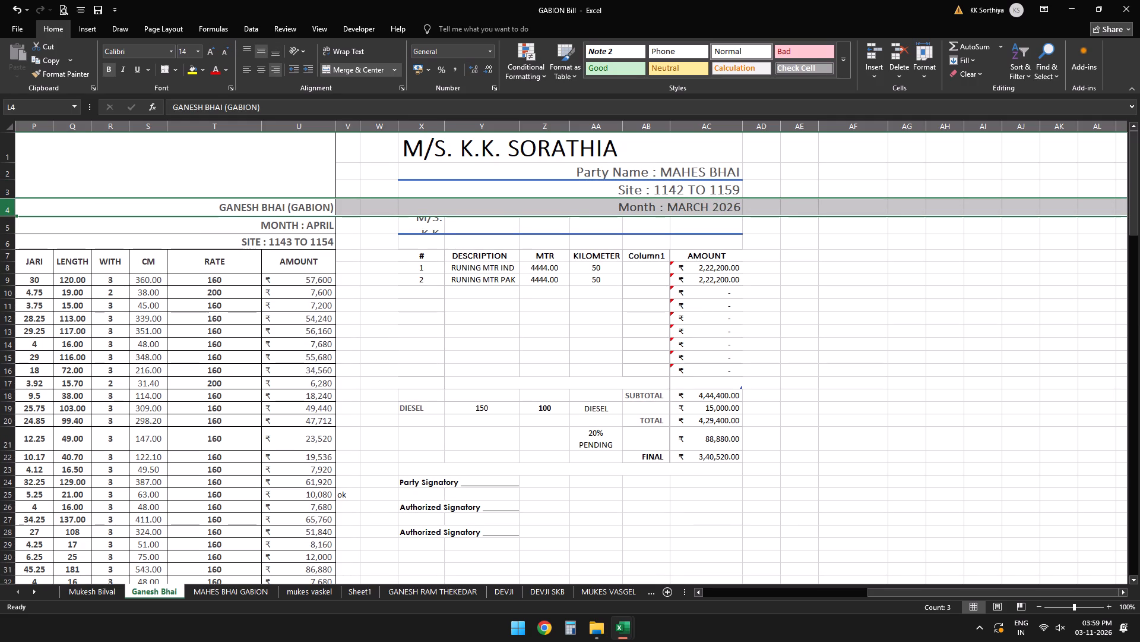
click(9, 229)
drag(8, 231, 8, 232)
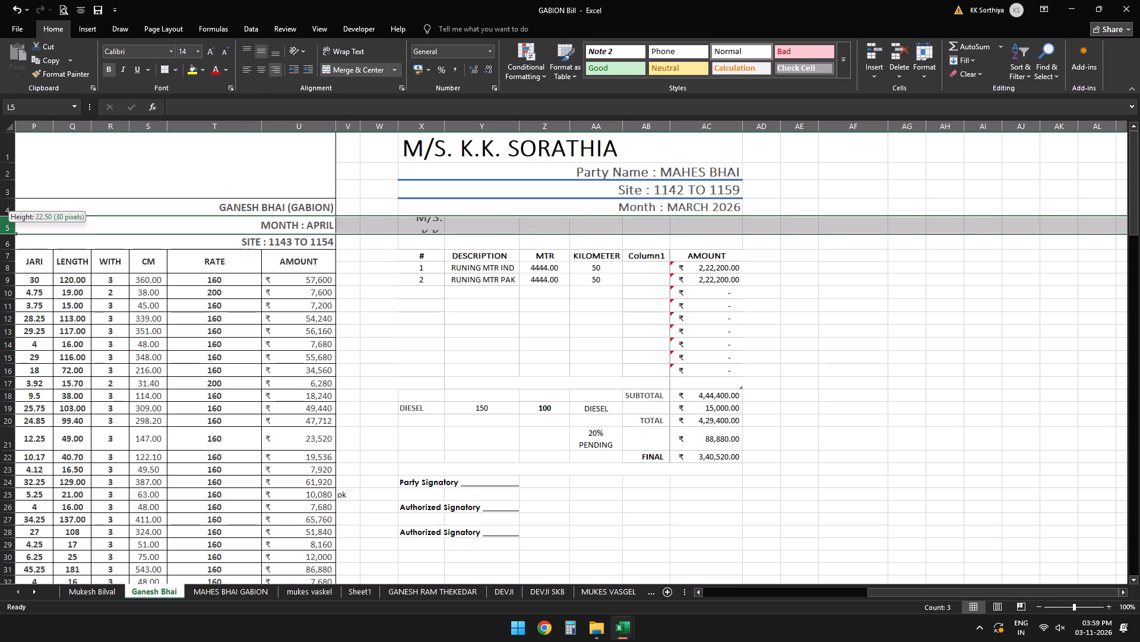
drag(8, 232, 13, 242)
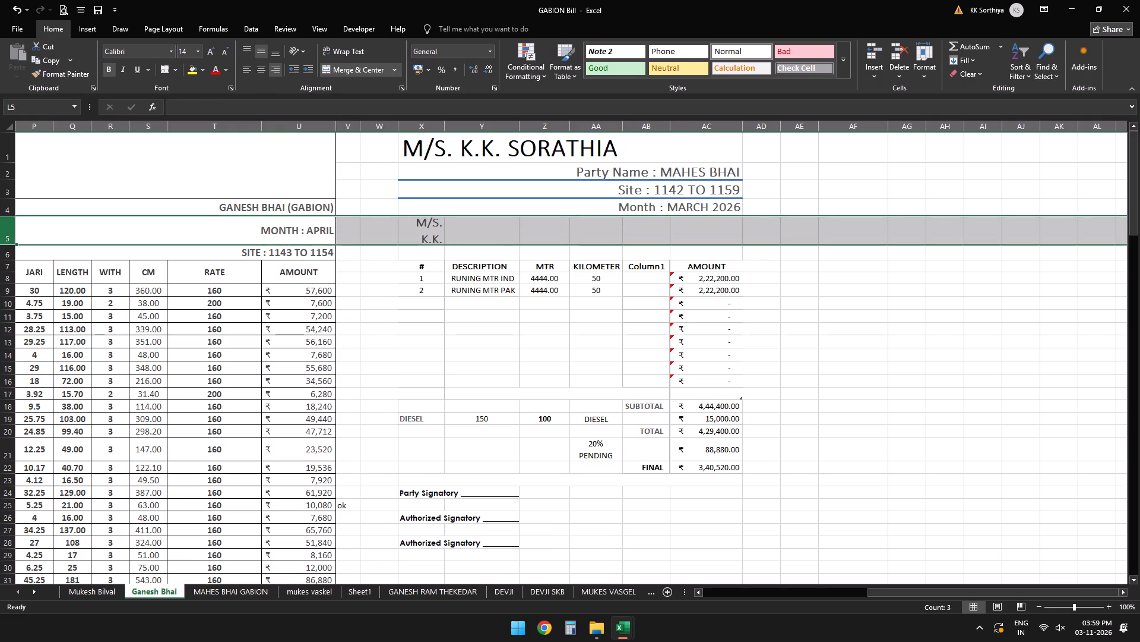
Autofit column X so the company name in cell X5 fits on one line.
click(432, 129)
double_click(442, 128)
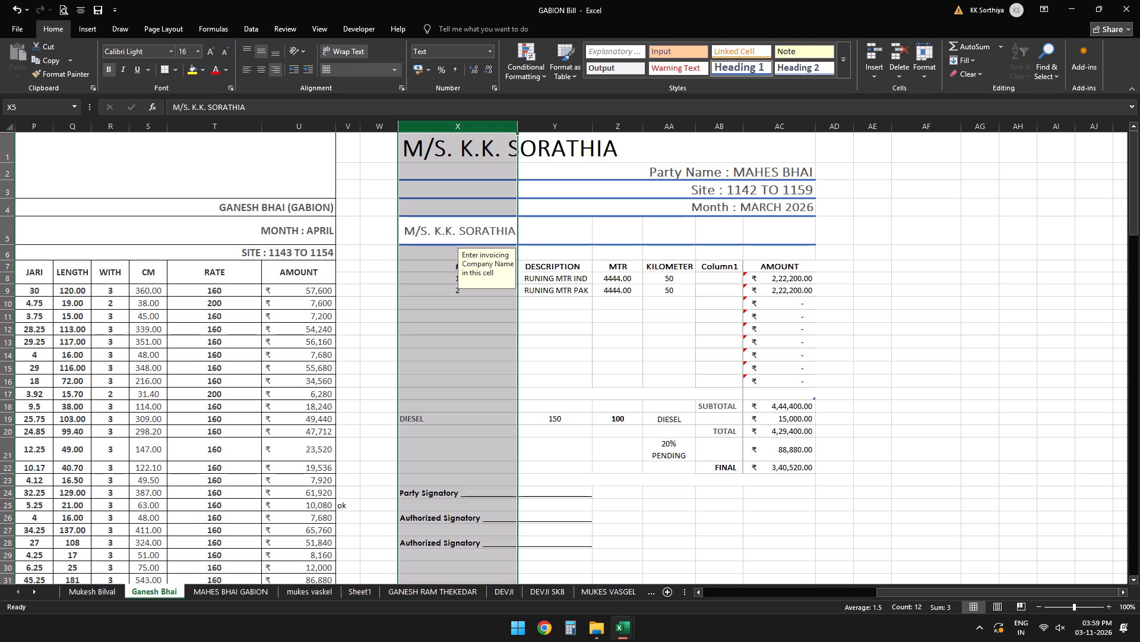
Close the GABION Bill workbook without saving its changes.
click(552, 342)
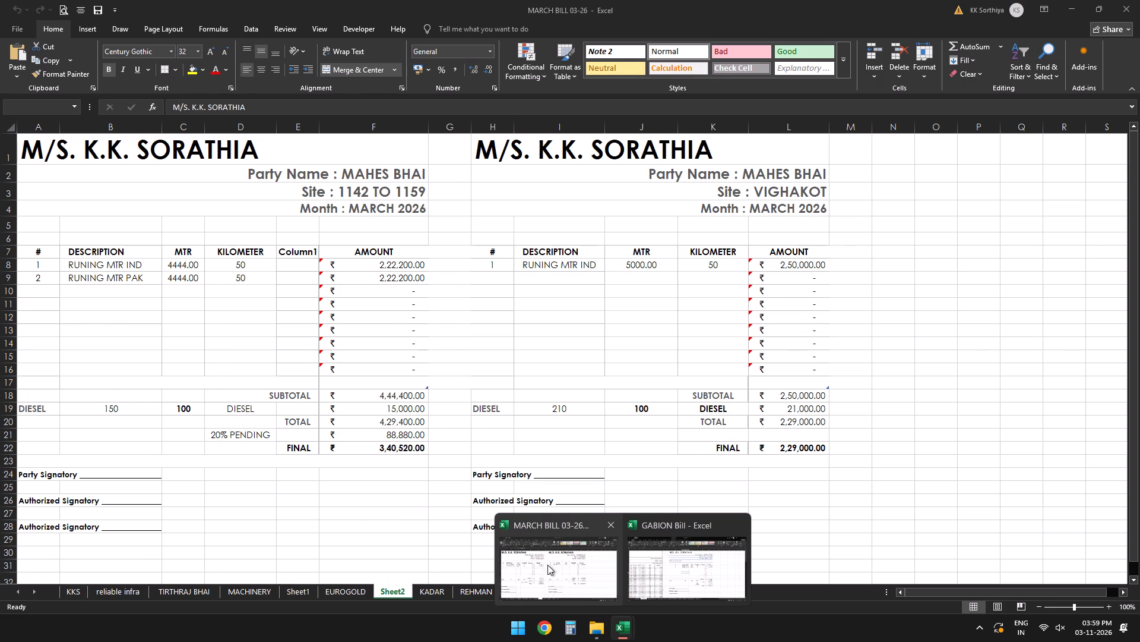
click(667, 550)
click(1139, 0)
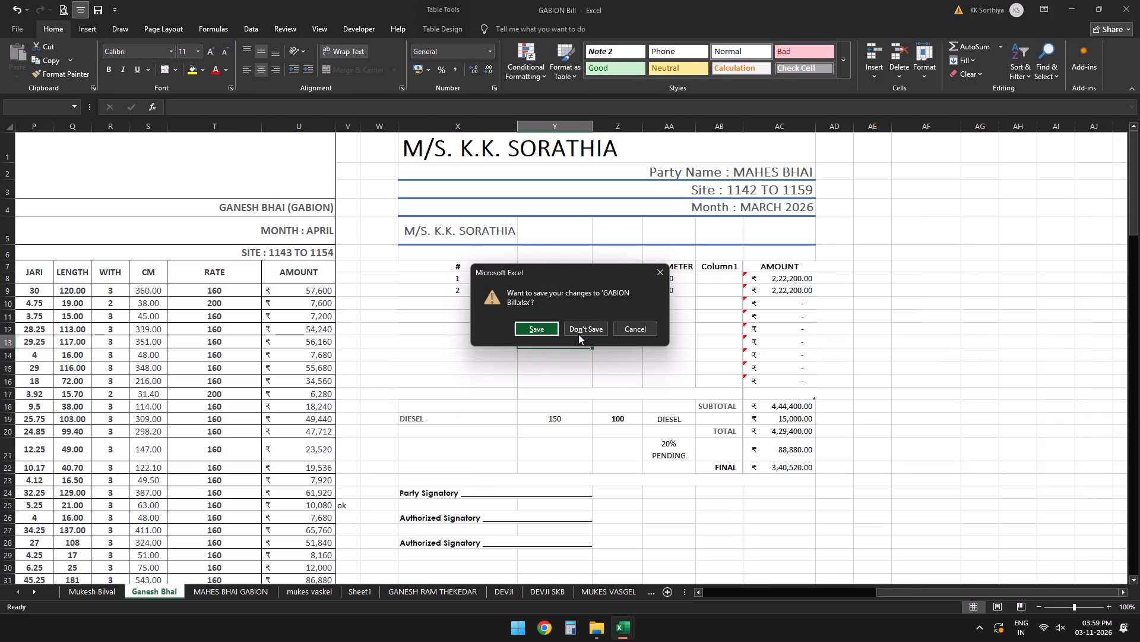
click(579, 331)
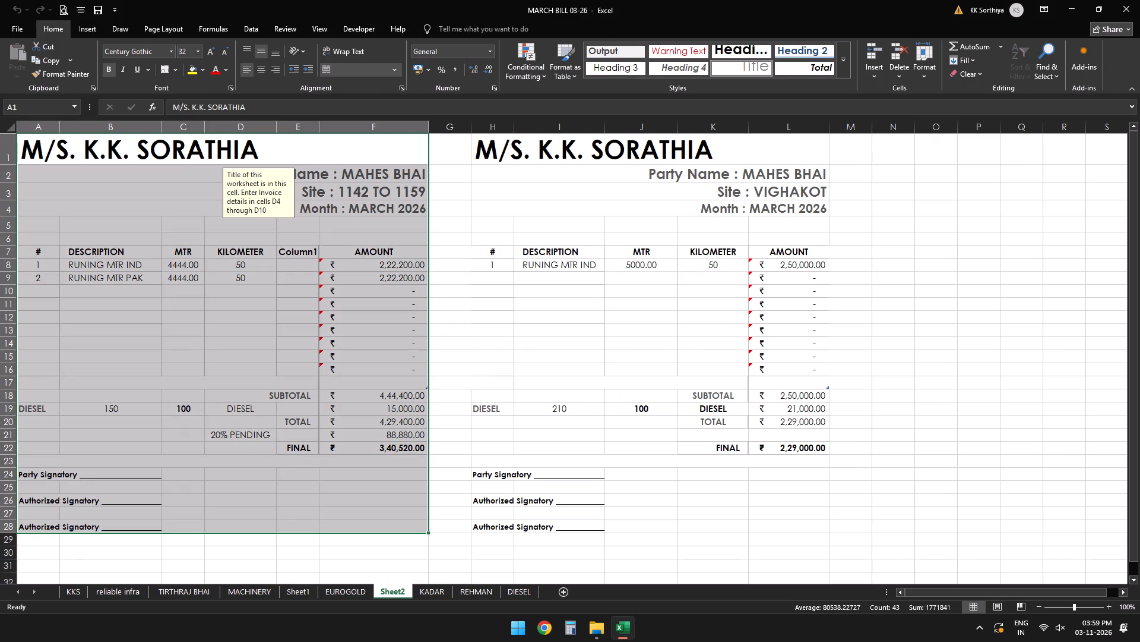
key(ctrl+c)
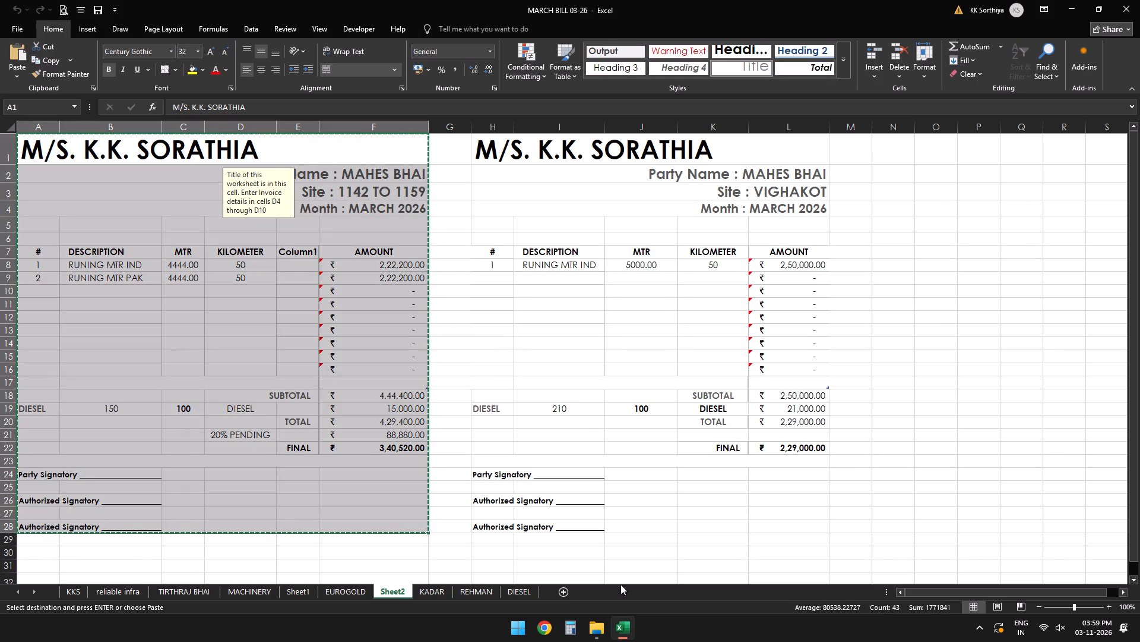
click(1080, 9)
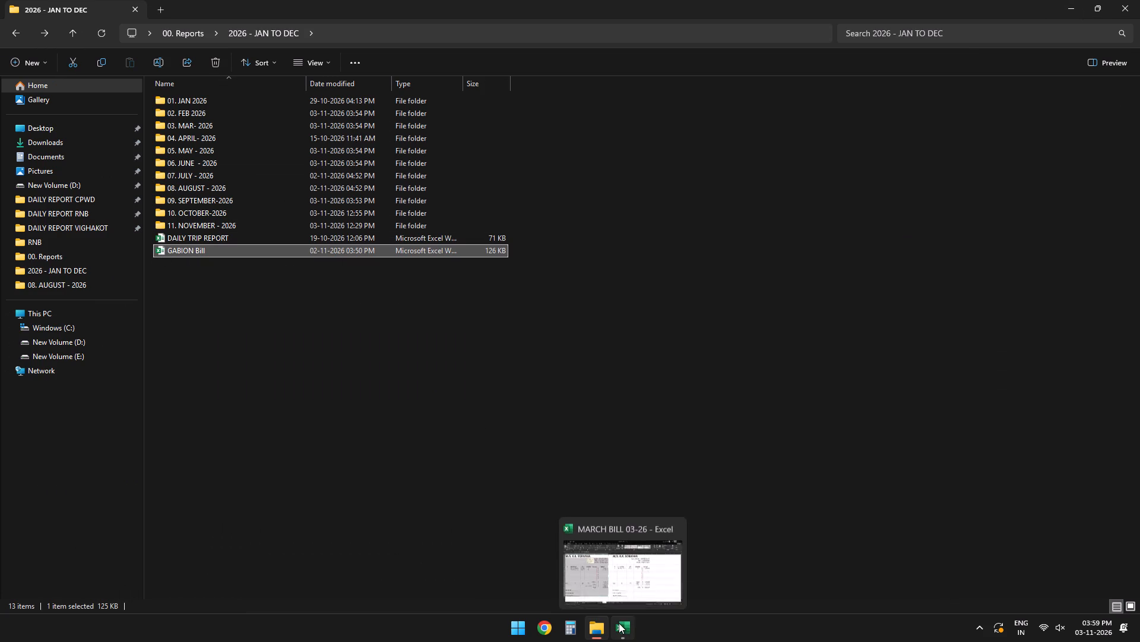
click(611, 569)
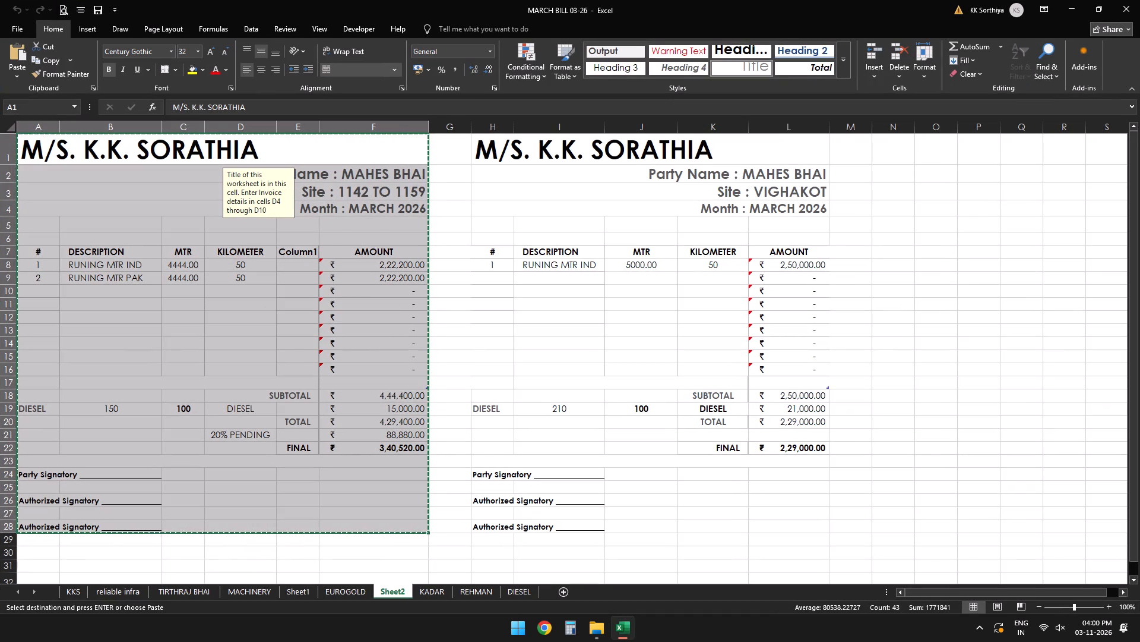
Copy the VIGHAKOT site bill in H1:L28 on Sheet2 of the MARCH BILL 03-26 workbook.
drag(506, 153, 516, 329)
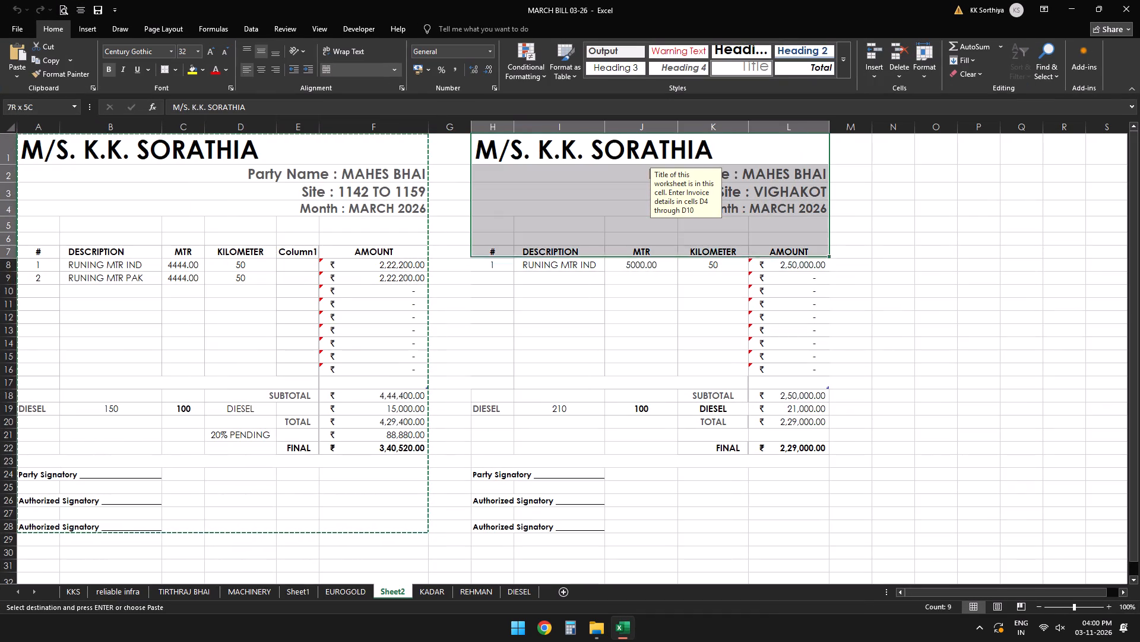
drag(516, 329, 541, 523)
key(ctrl+c)
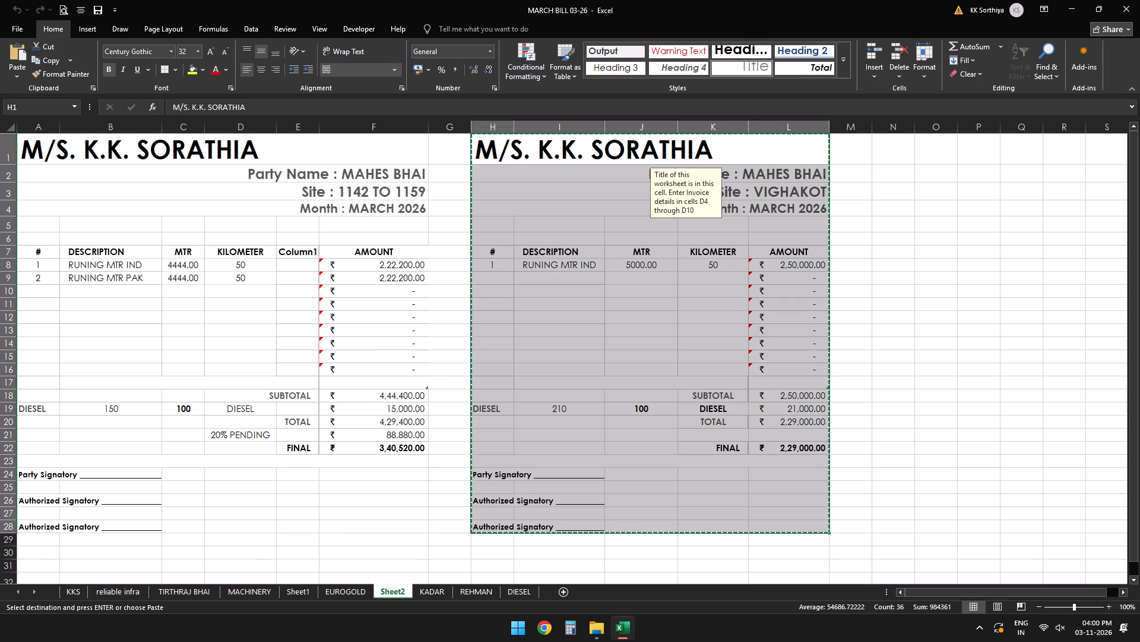
click(613, 560)
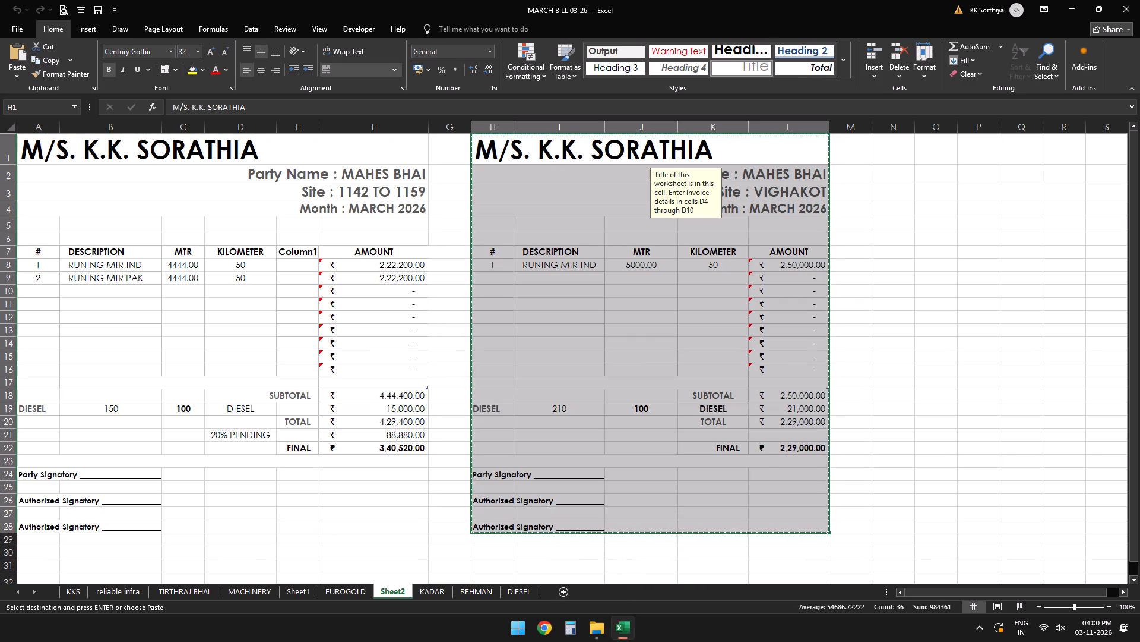
Reopen the GABION Bill workbook from the 2026 - JAN TO DEC folder.
click(1076, 0)
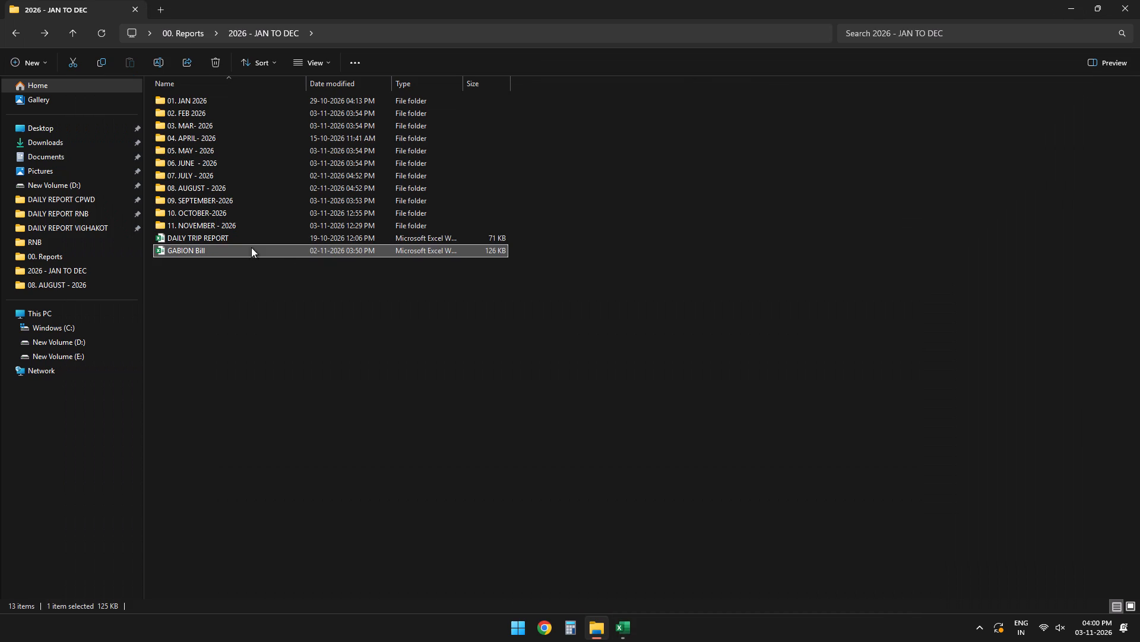
double_click(216, 246)
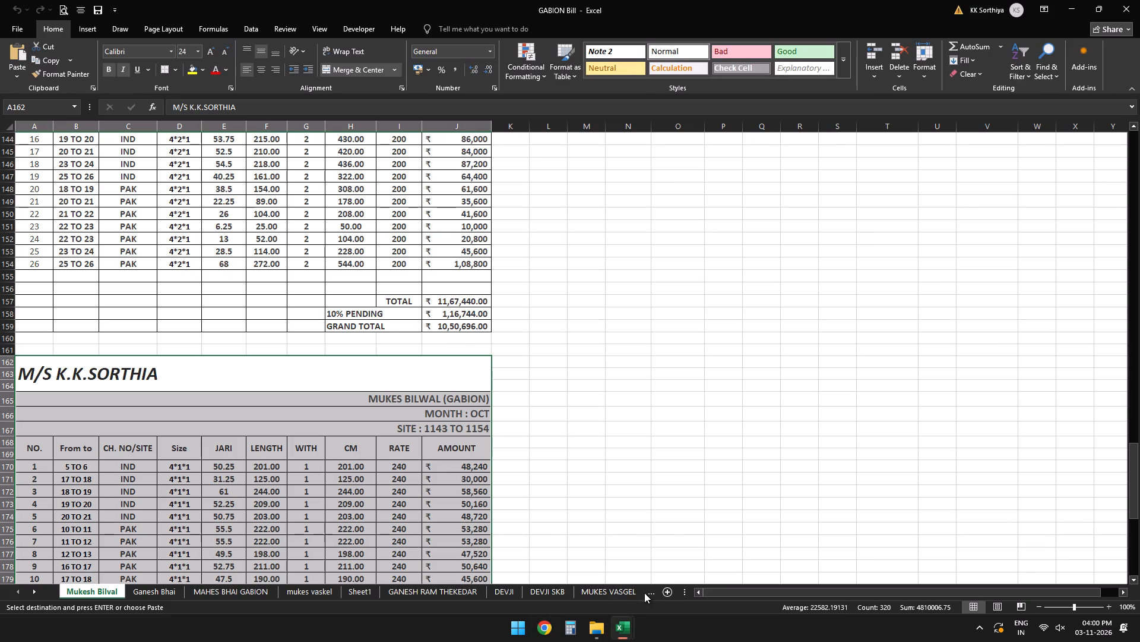
Add a new worksheet after the DEVJI BHAI sheet and paste the copied bill at cell A1.
click(645, 590)
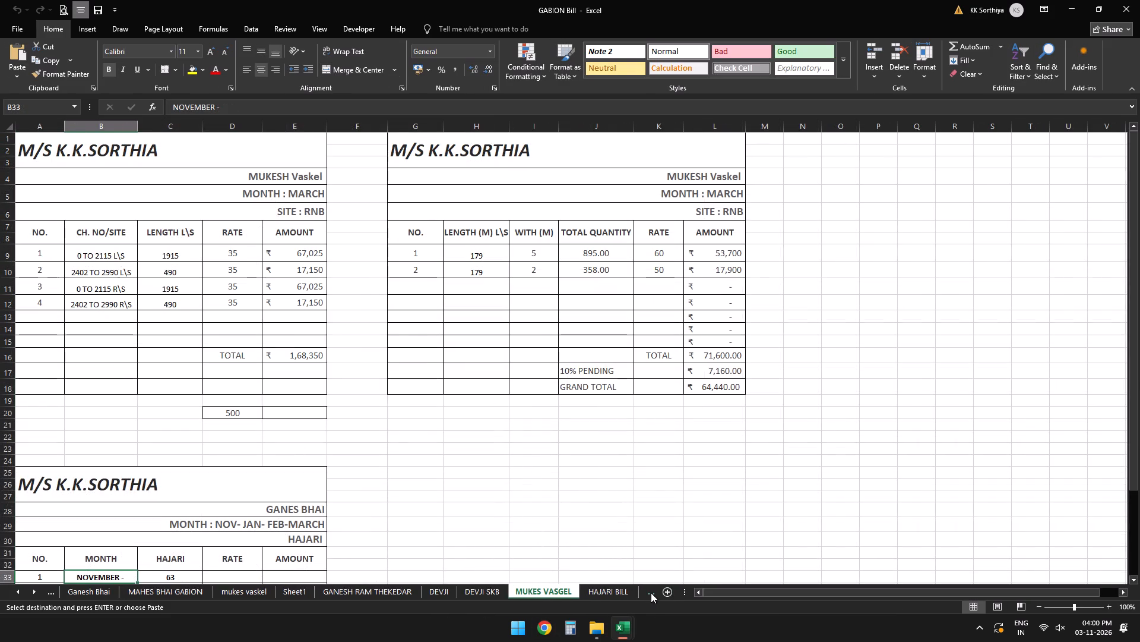
click(651, 593)
click(651, 593)
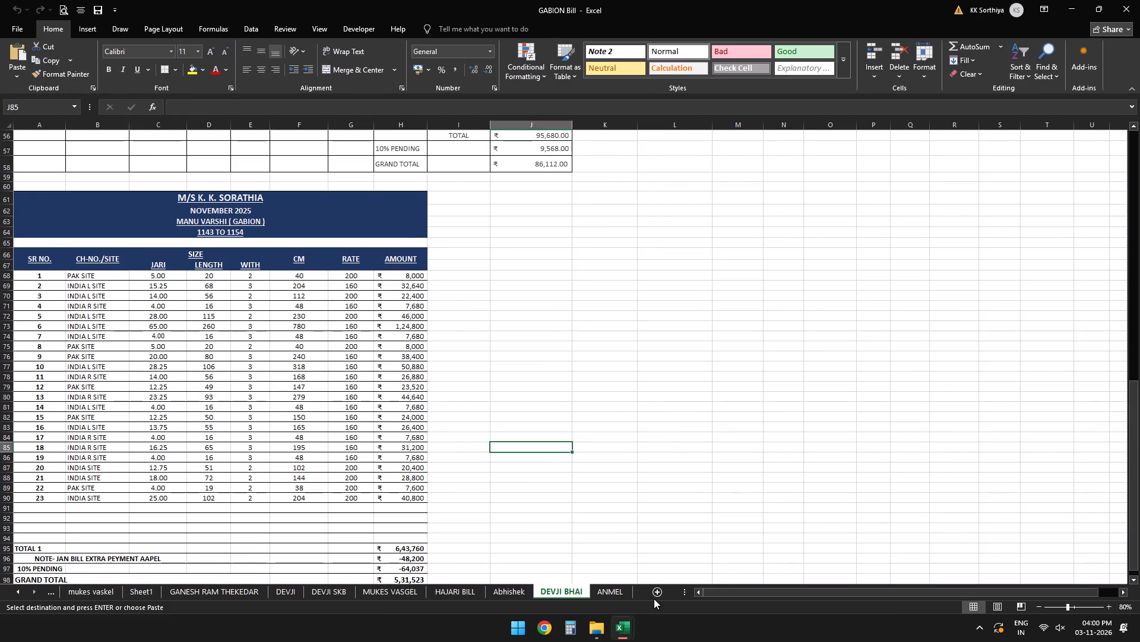
click(657, 597)
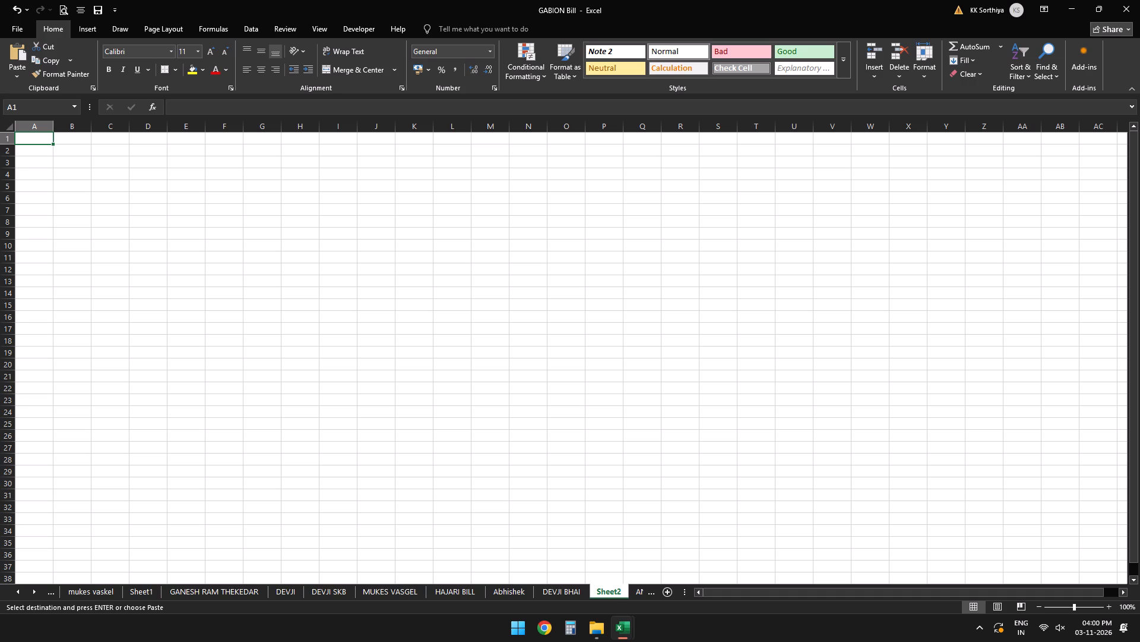
click(33, 139)
key(ctrl+v)
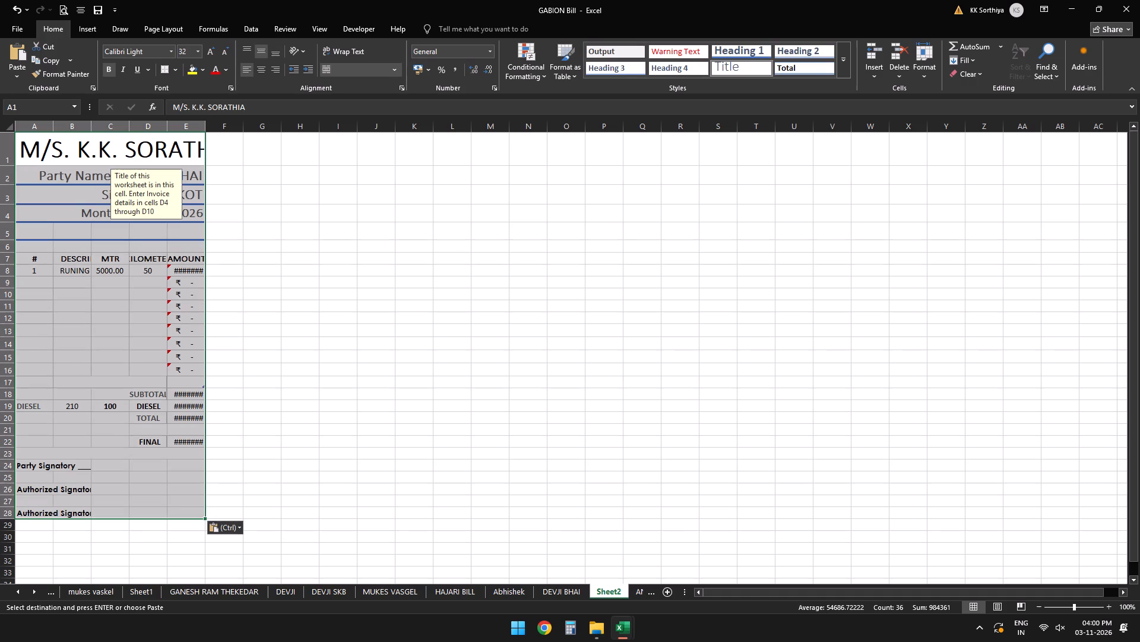
Autofit columns A and B of the new sheet so the DIESEL label and DESCRIPTION entries fit.
click(33, 128)
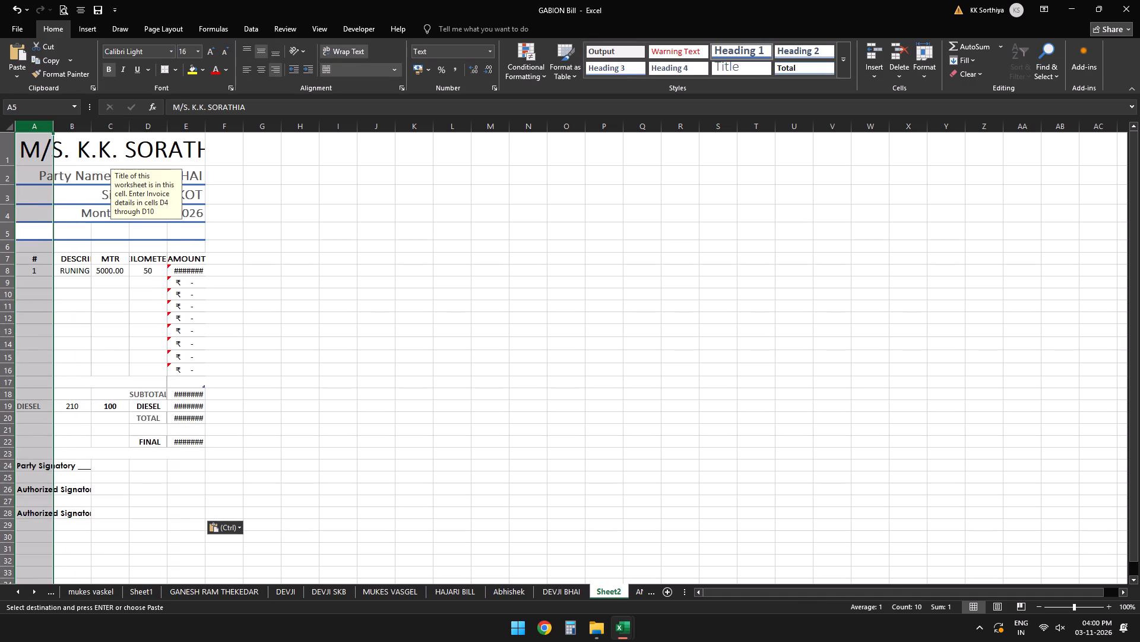
double_click(50, 127)
click(69, 125)
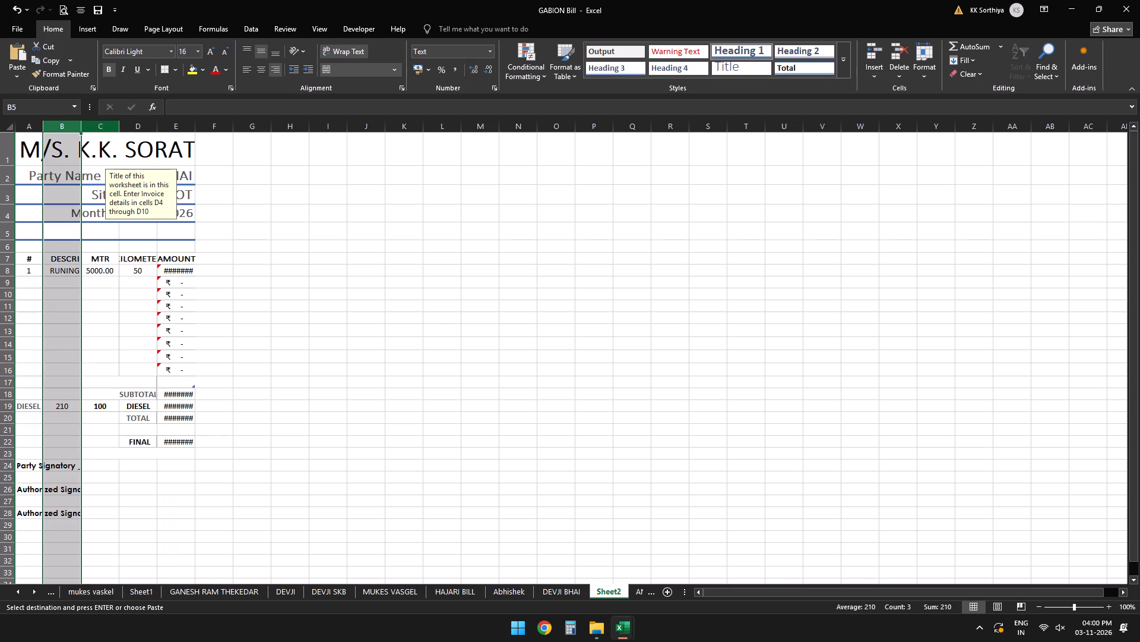
double_click(78, 128)
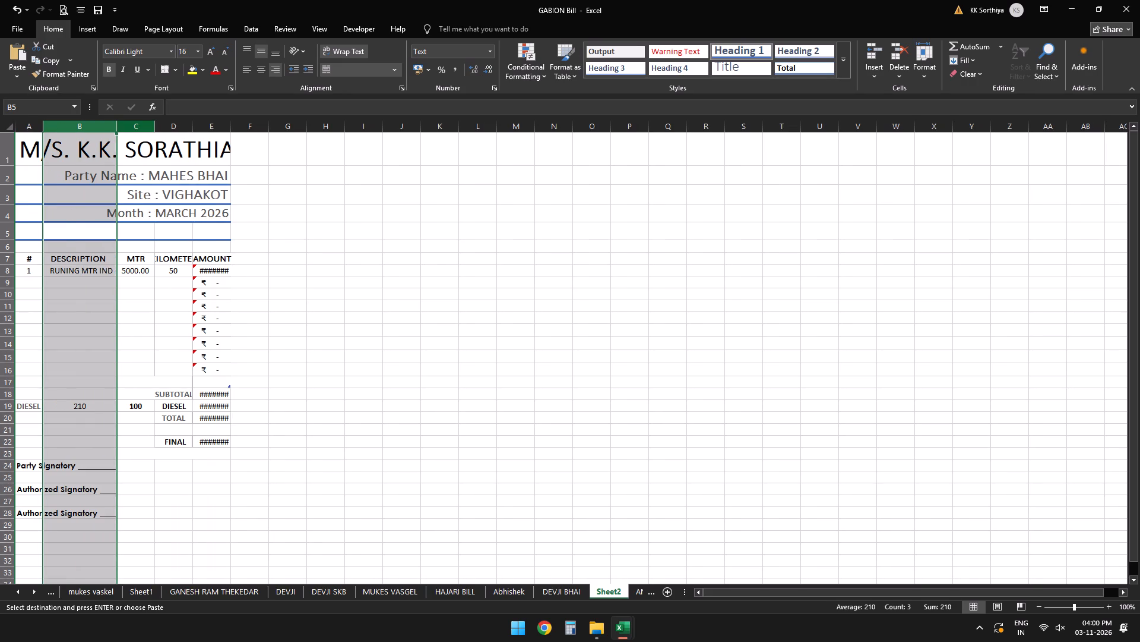
Widen columns C, D and E so the MTR, KILOMETER and AMOUNT contents of the pasted bill fit.
click(128, 124)
double_click(153, 124)
double_click(159, 126)
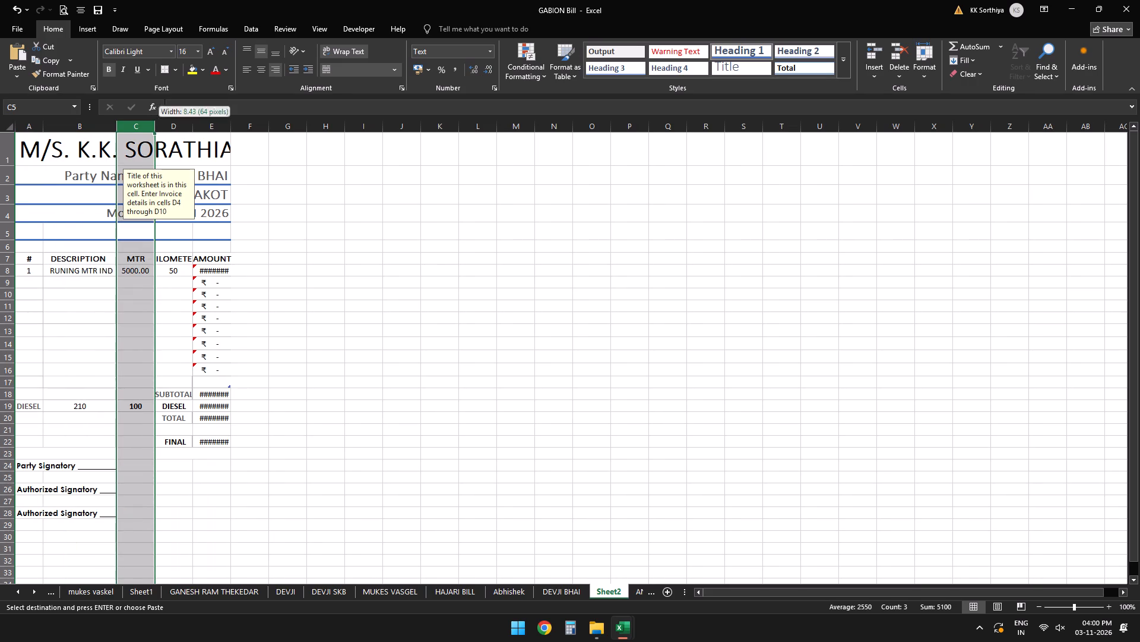
double_click(149, 127)
drag(149, 127, 163, 125)
click(189, 122)
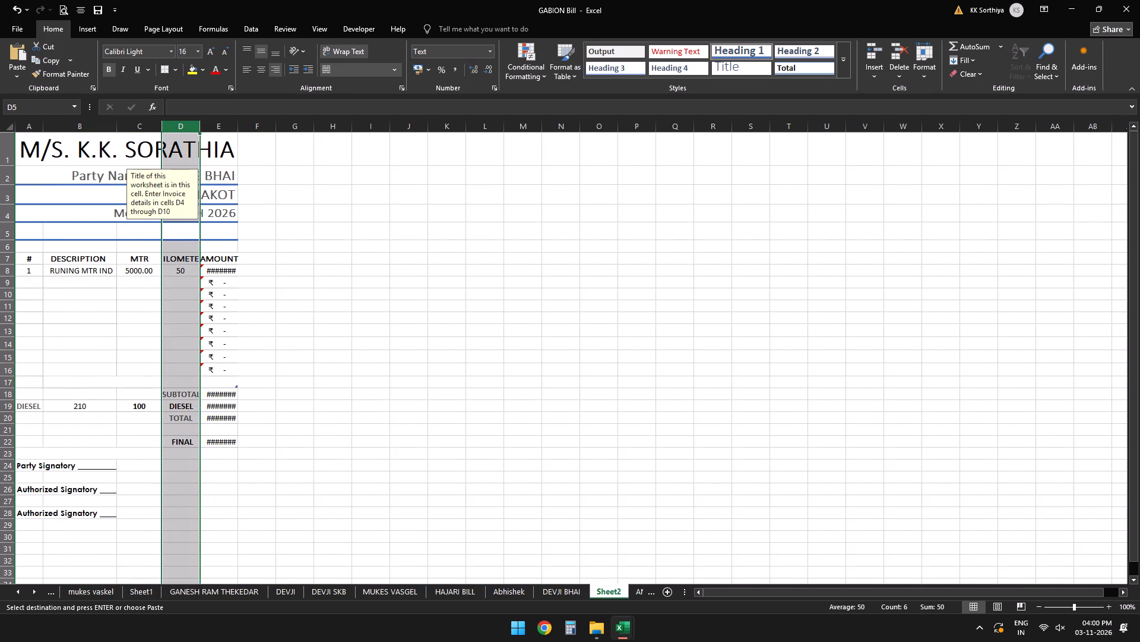
drag(199, 125, 227, 124)
click(242, 126)
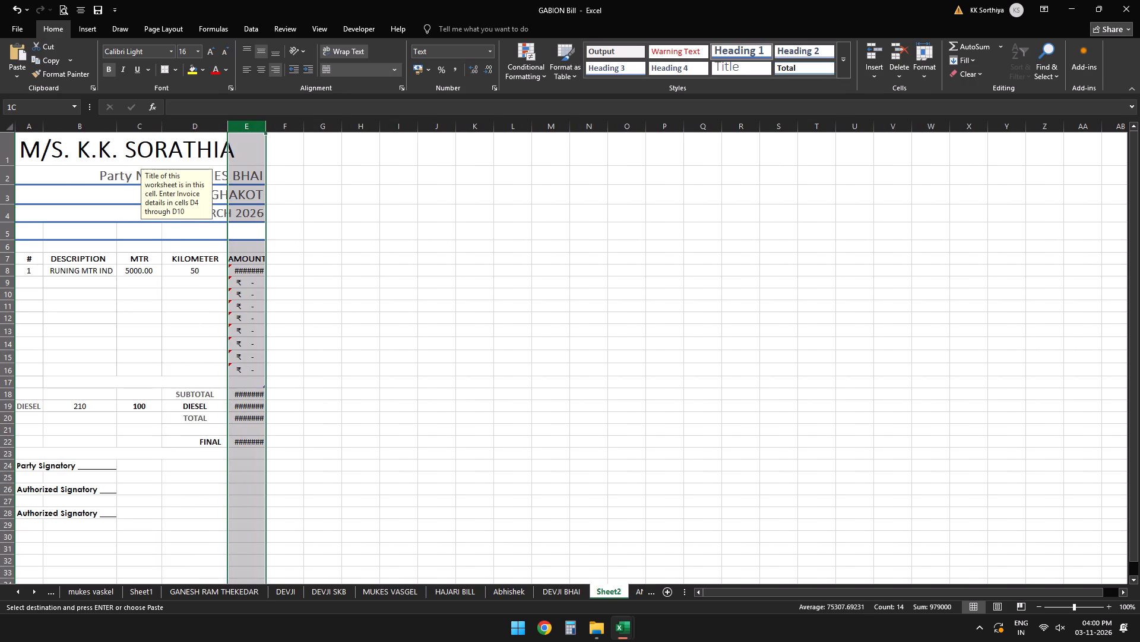
drag(264, 129, 285, 125)
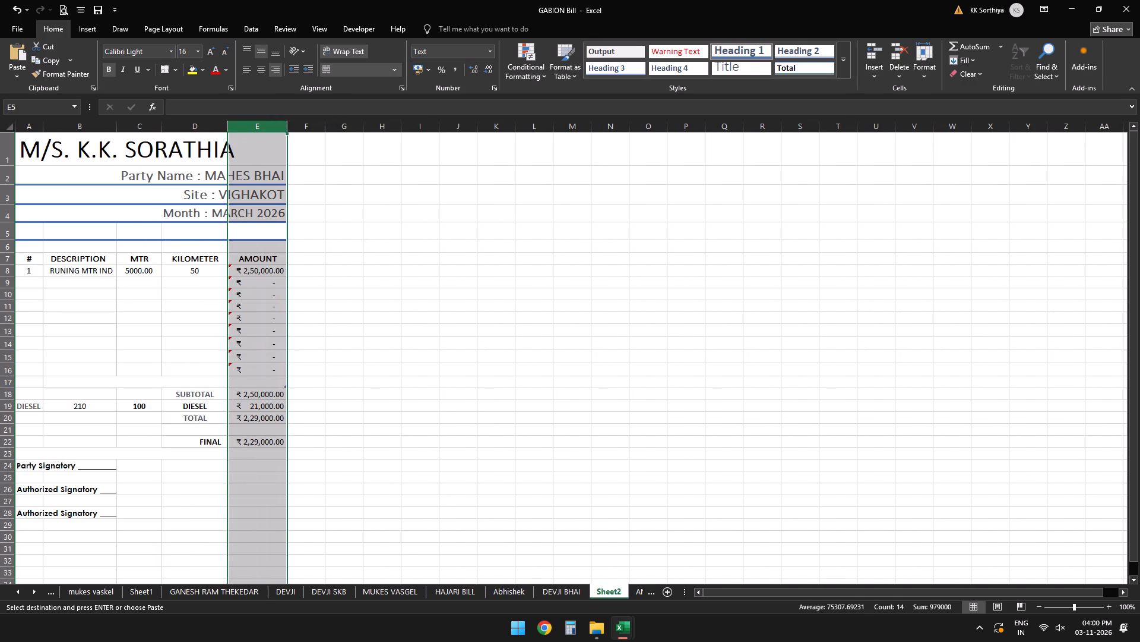
Delete the empty row 5 between the Month line and the bill's table.
click(242, 258)
right_click(0, 229)
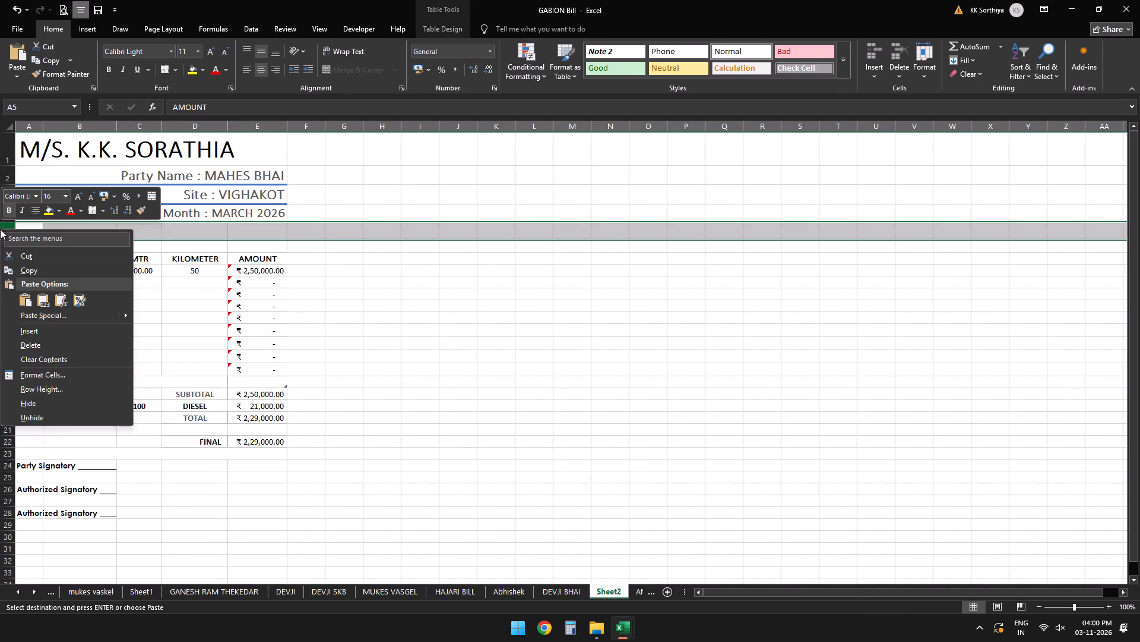
click(33, 344)
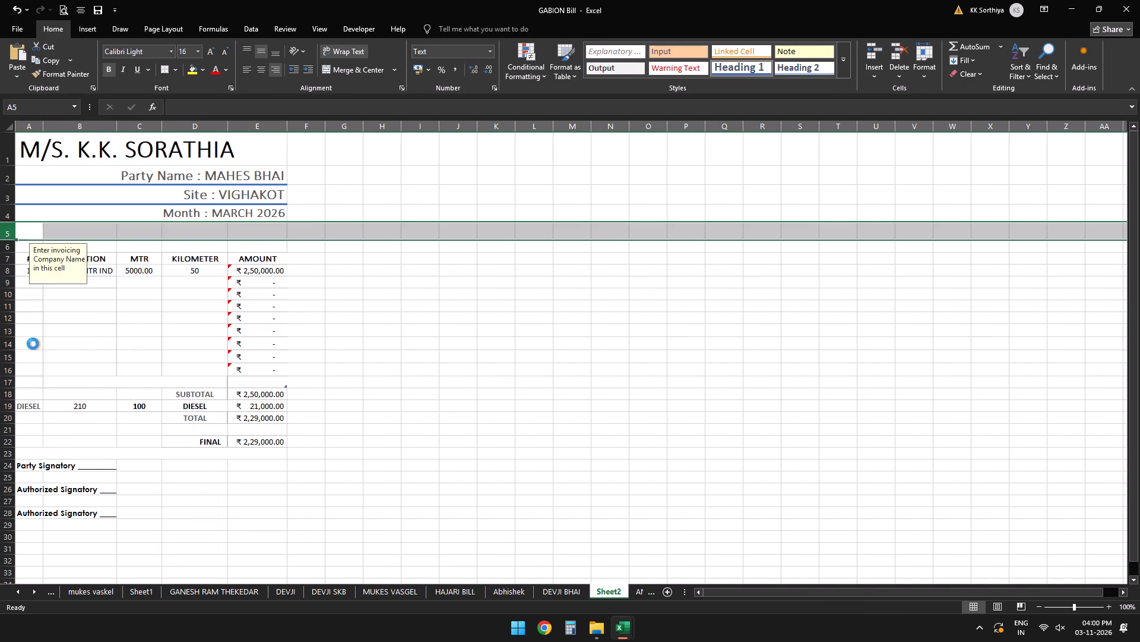
Change the party name in the bill header to GANES BHAI.
click(143, 172)
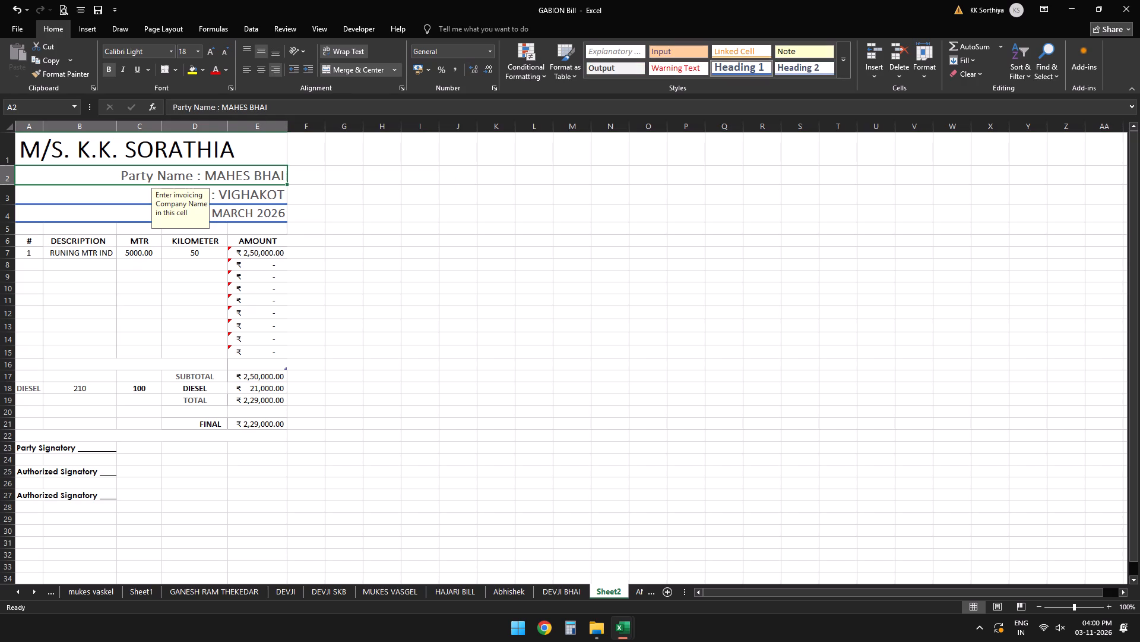
click(248, 105)
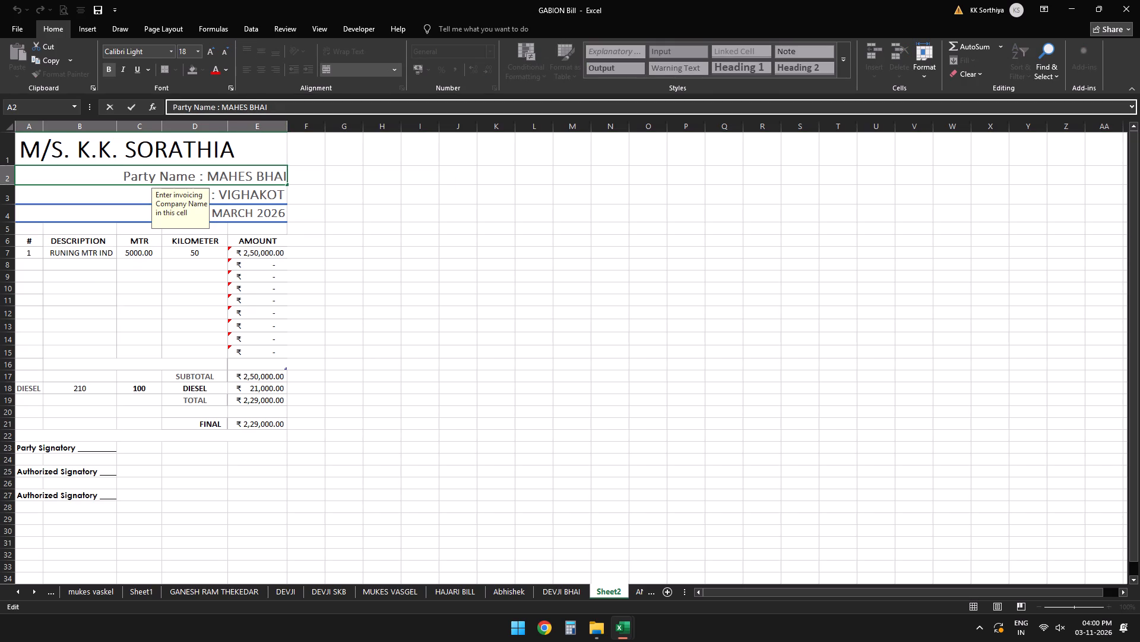
key(BackSpace)
key(BackSpace)
key(BackSpace)
key(BackSpace)
key(BackSpace)
text(gane)
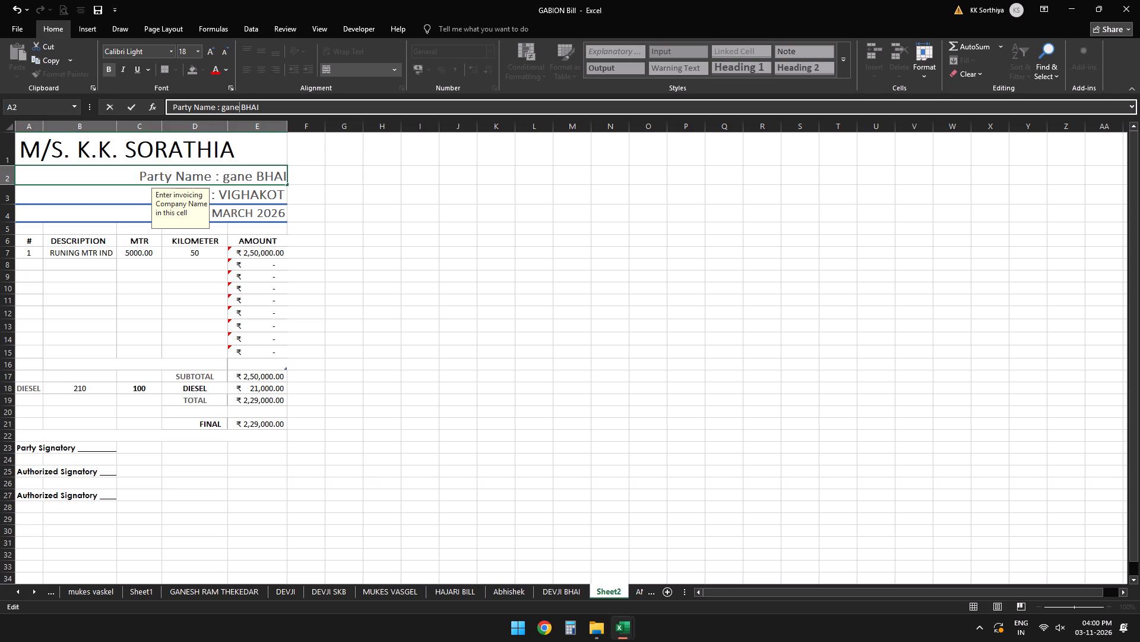
key(BackSpace)
key(BackSpace)
key(BackSpace)
key(BackSpace)
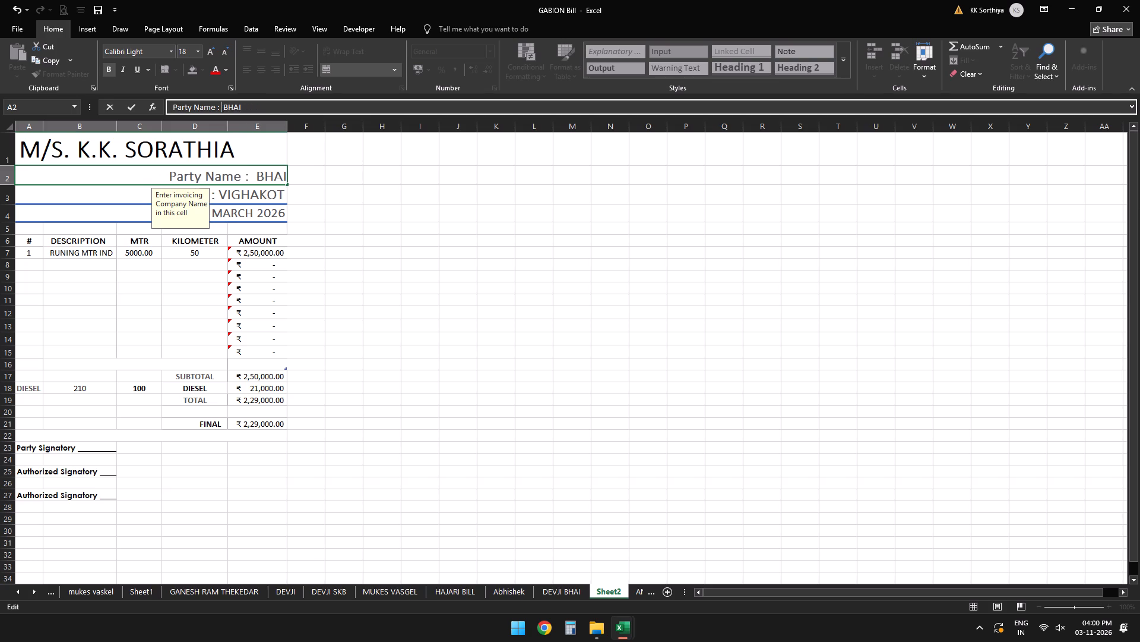
text(GANES)
key(Return)
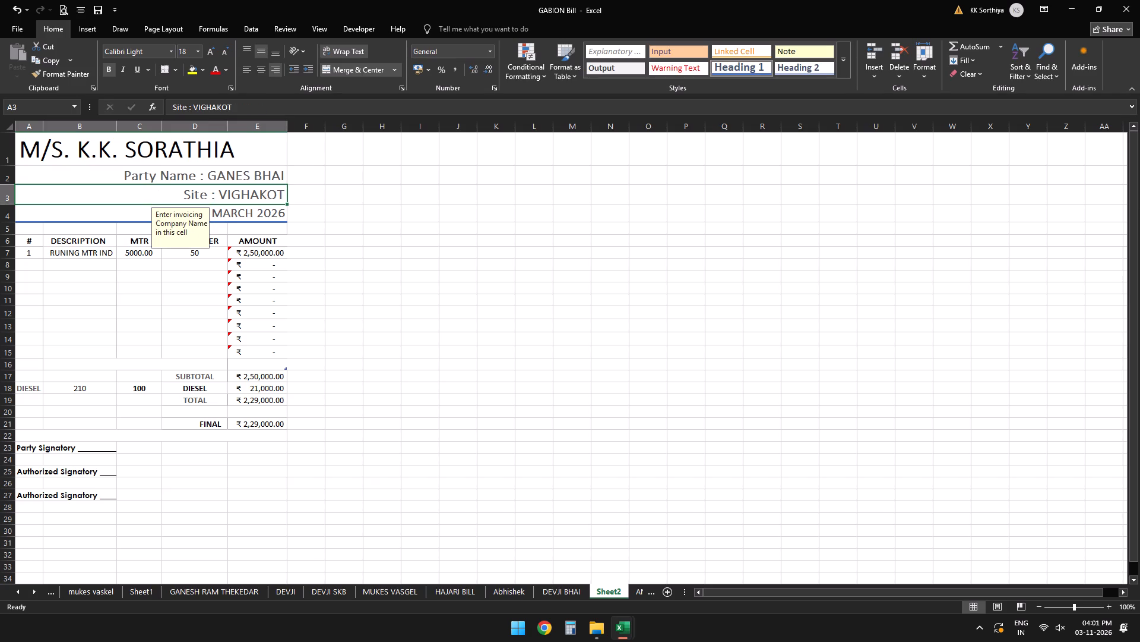
Widen the AMOUNT, KILOMETER, MTR and DESCRIPTION columns (E, D, C and B) of the new bill sheet.
click(274, 125)
drag(286, 124, 289, 124)
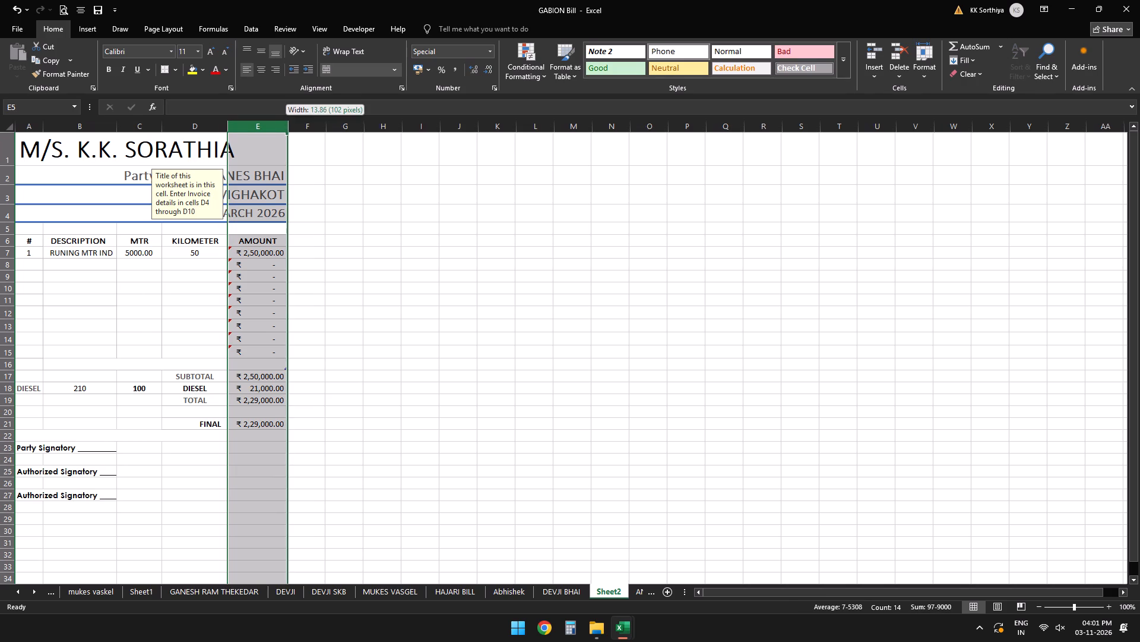
drag(289, 124, 308, 126)
click(212, 124)
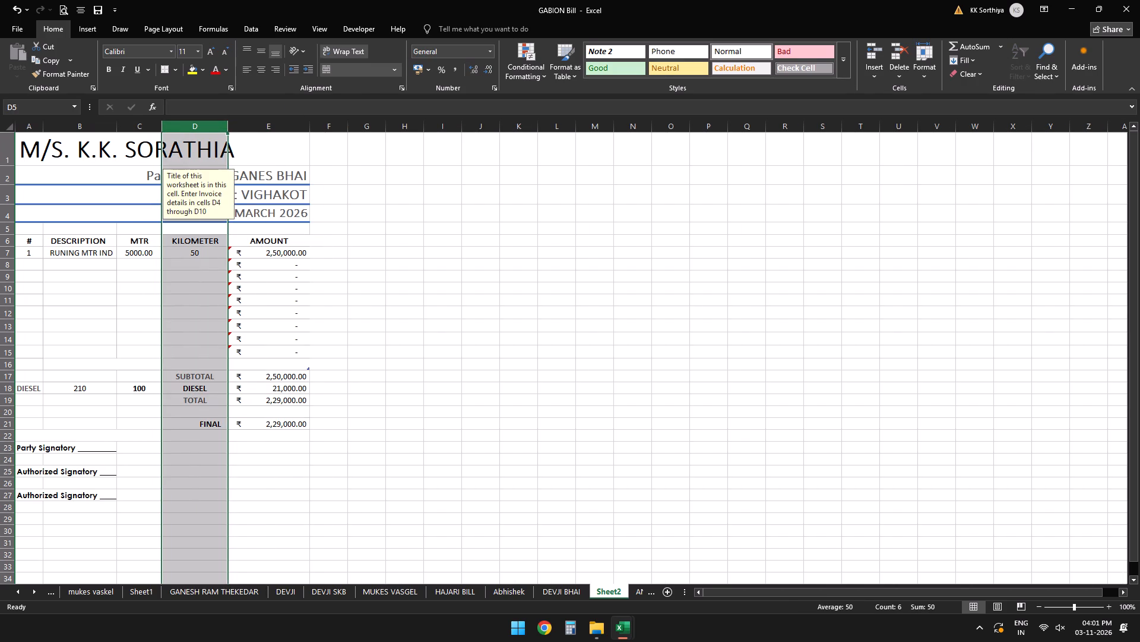
drag(228, 122, 239, 125)
click(139, 122)
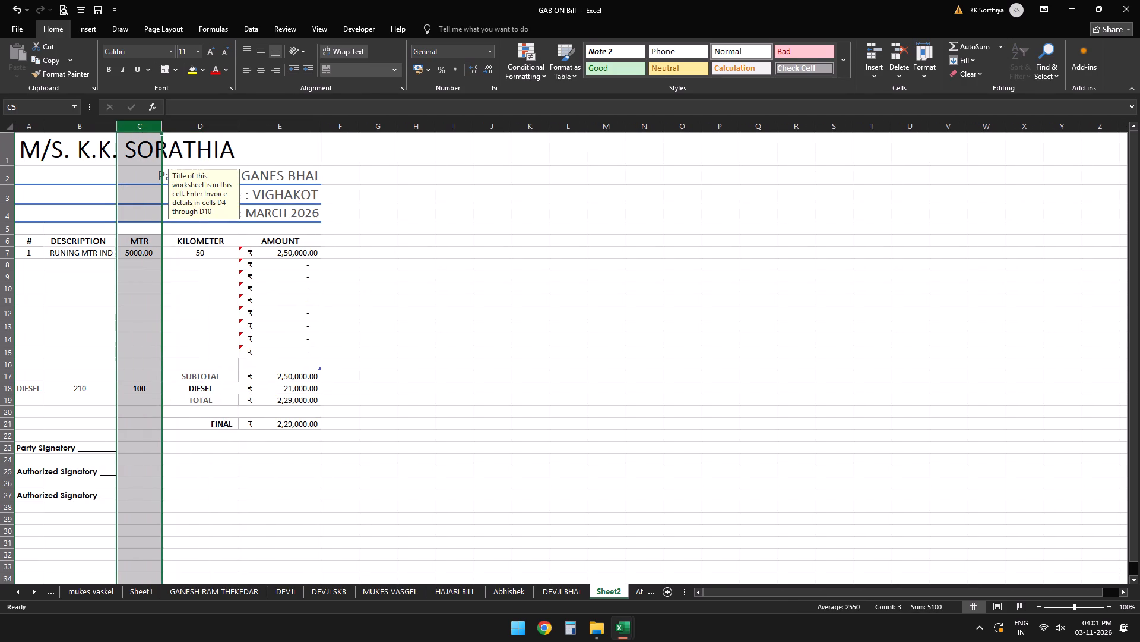
drag(162, 127, 178, 127)
click(90, 123)
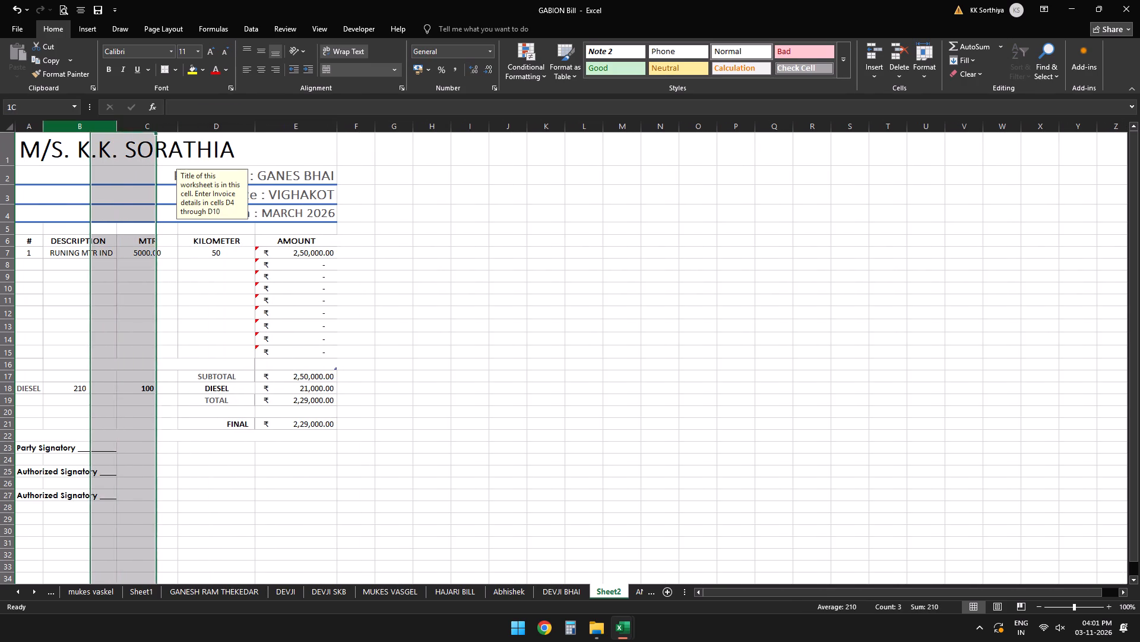
drag(116, 125, 133, 127)
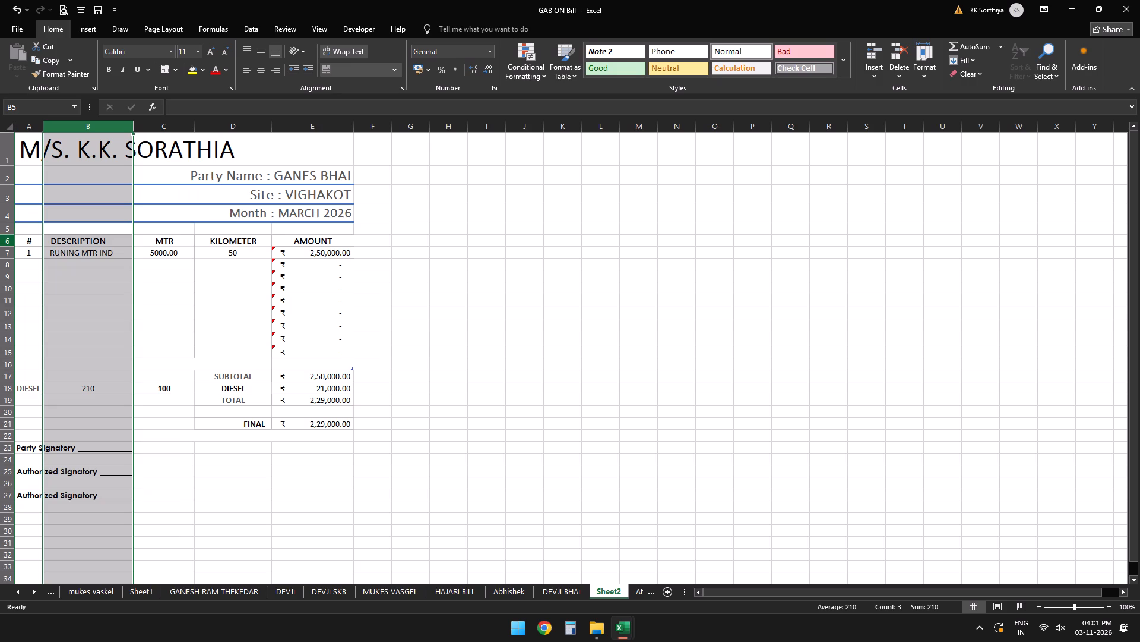
Increase the heights of the table's header row 6 and first item row 7.
click(0, 240)
drag(8, 244, 9, 250)
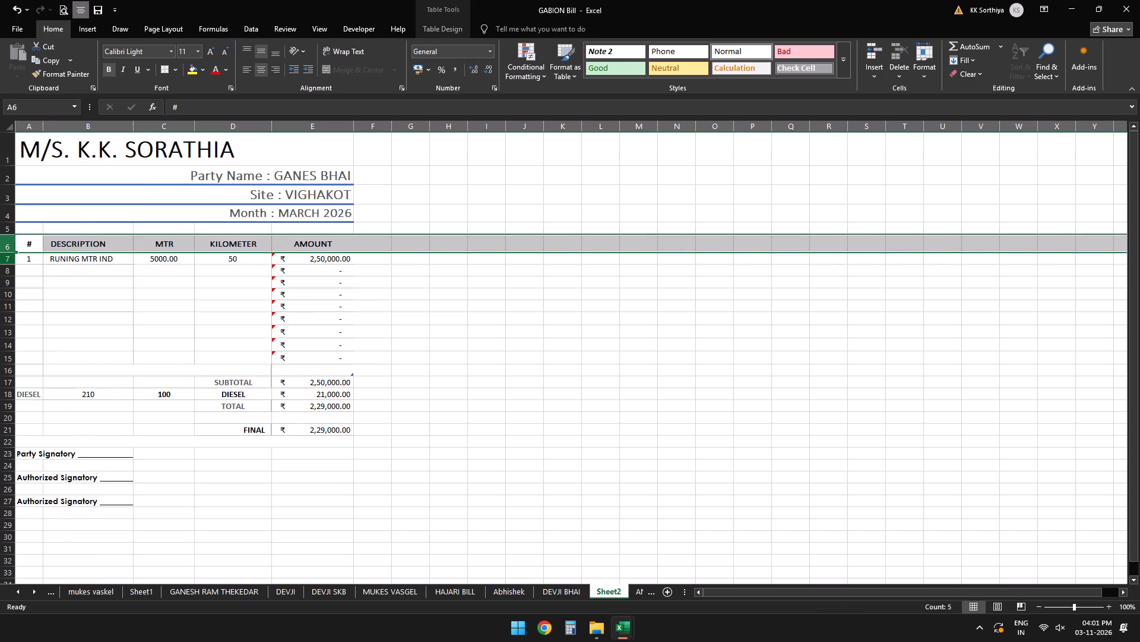
click(7, 260)
drag(8, 264, 9, 269)
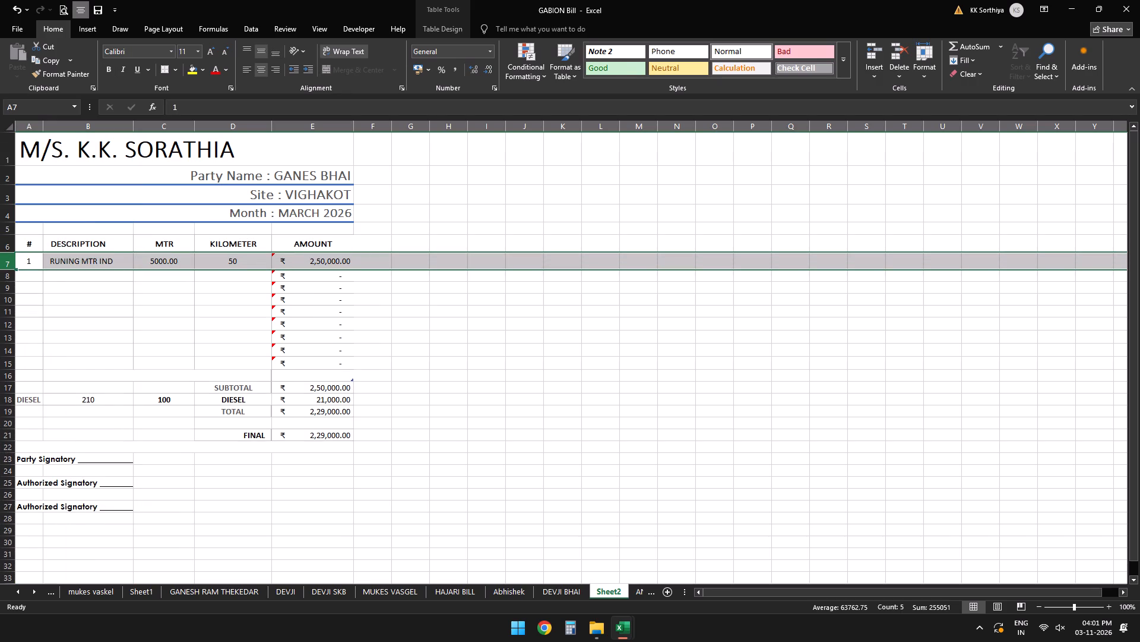
Change the first item's description in B7 to RUNING RMT IND.
click(62, 260)
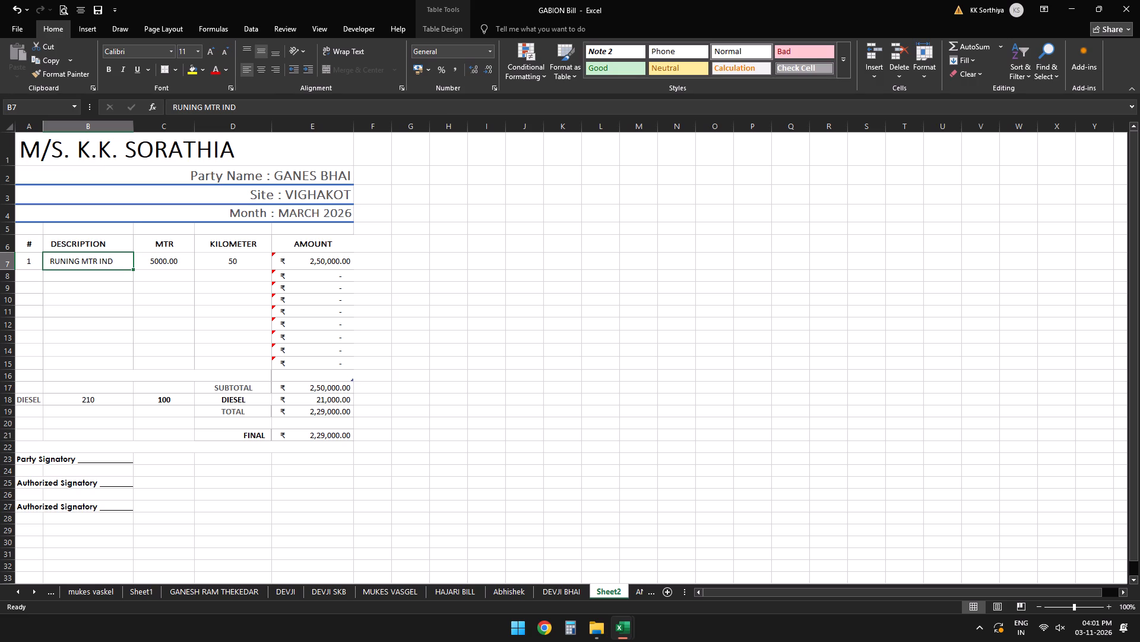
click(220, 105)
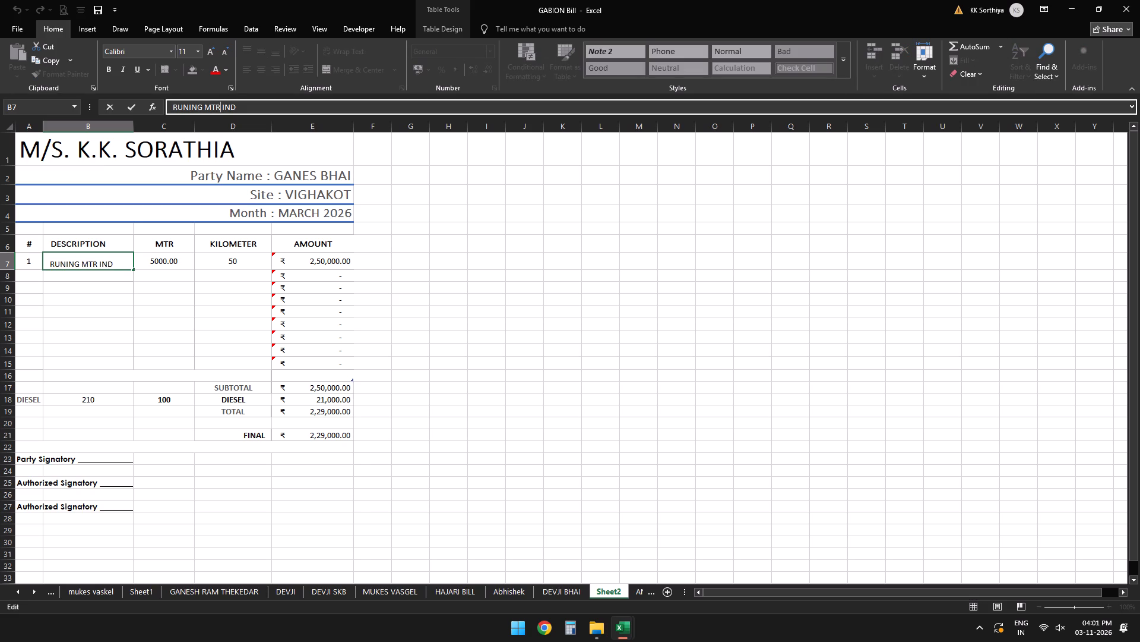
key(BackSpace)
key(BackSpace)
key(BackSpace)
text(RMT)
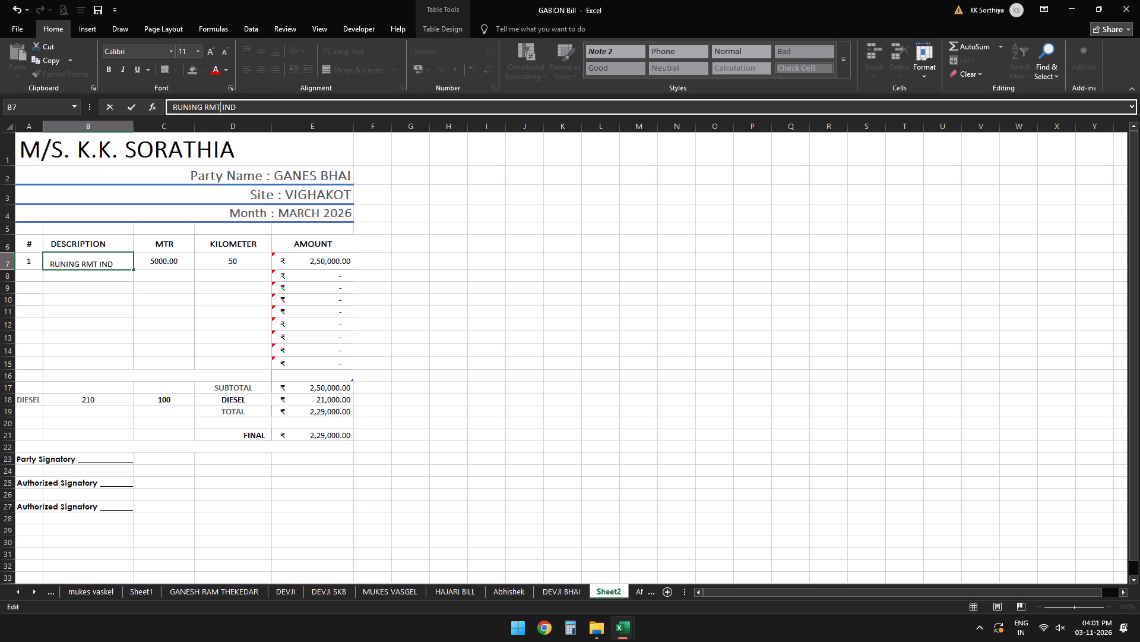
key(Return)
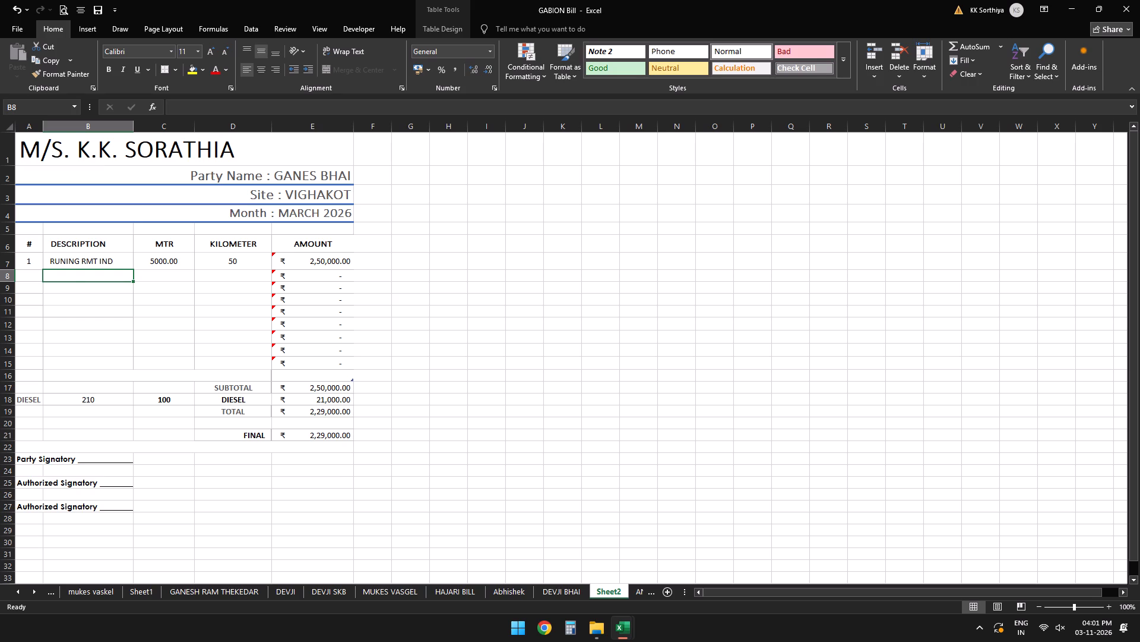
Add a second item in row 8, numbered 2, with the description RUNING RMT PAK copied and adapted from the row above.
key(ctrl+d)
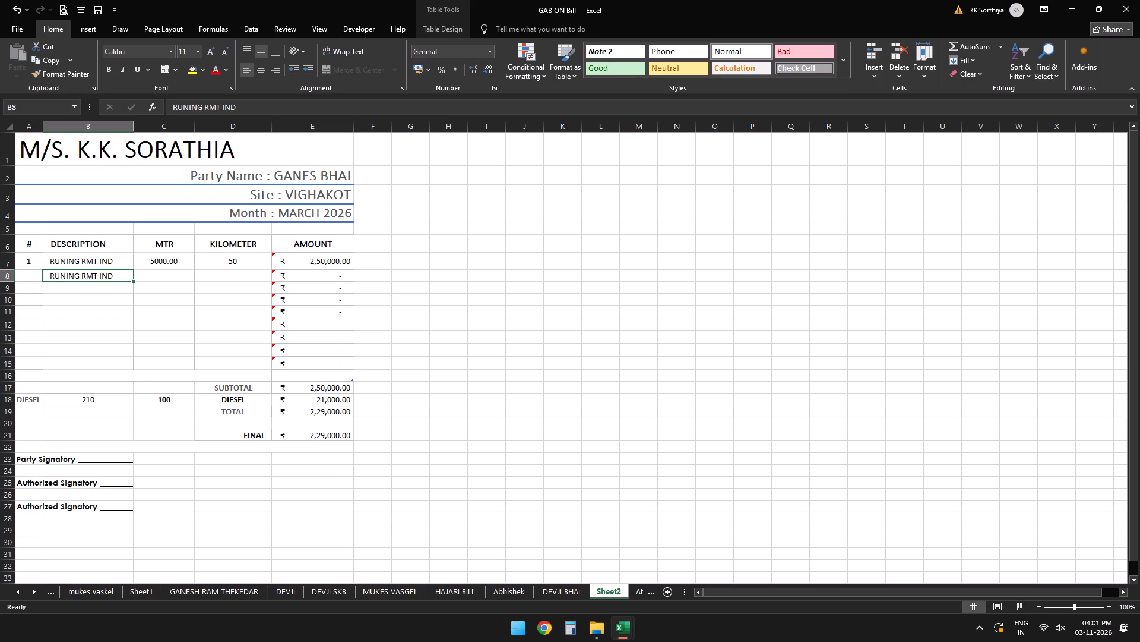
click(280, 109)
key(BackSpace)
key(BackSpace)
key(BackSpace)
text(PAK)
key(Left)
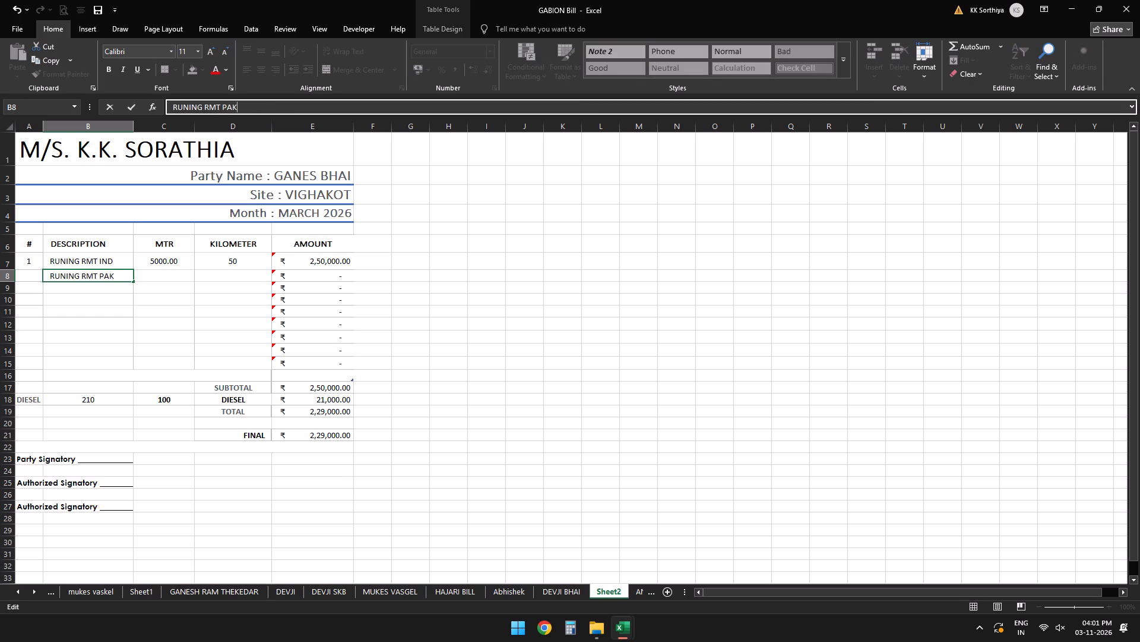
key(Return)
key(Up)
key(Left)
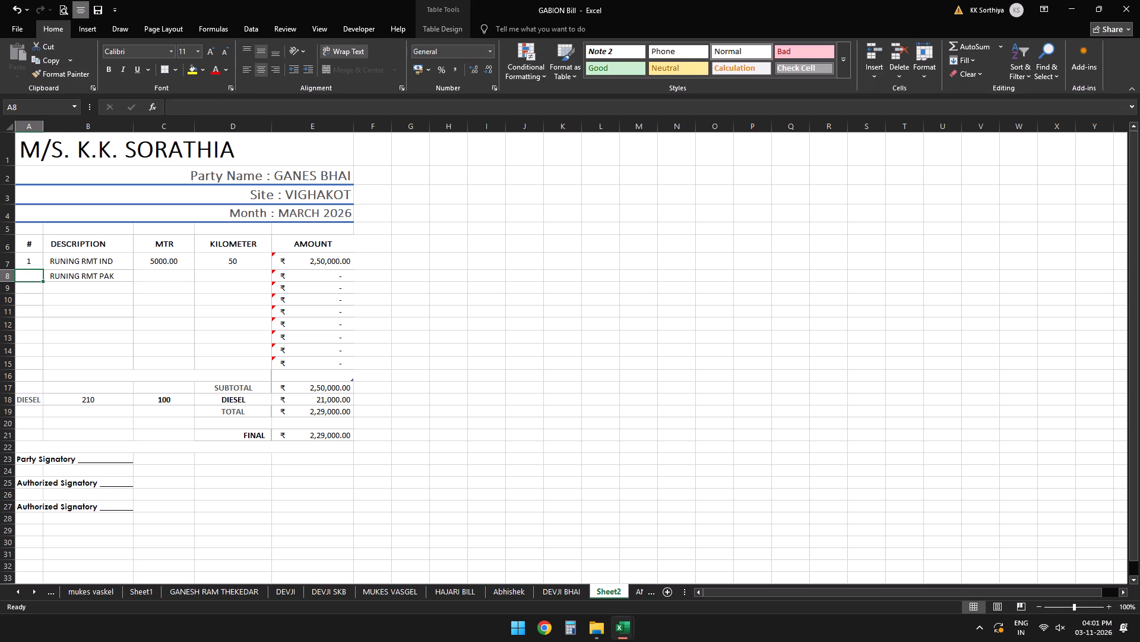
key(2)
key(Right)
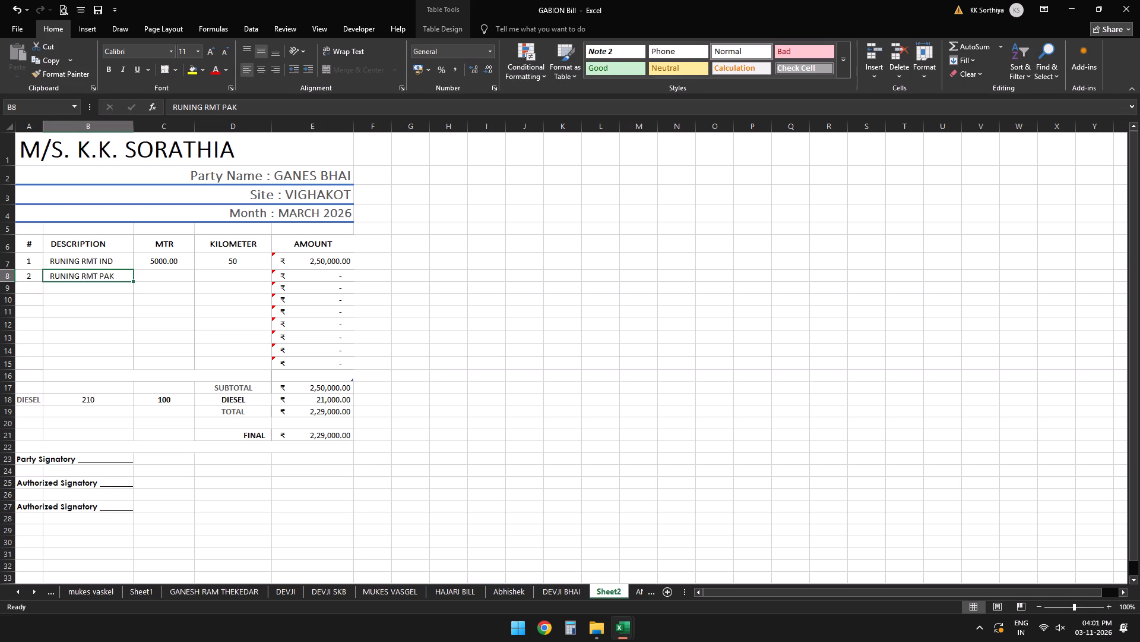
Increase the height of row 8, which holds the second item.
click(4, 278)
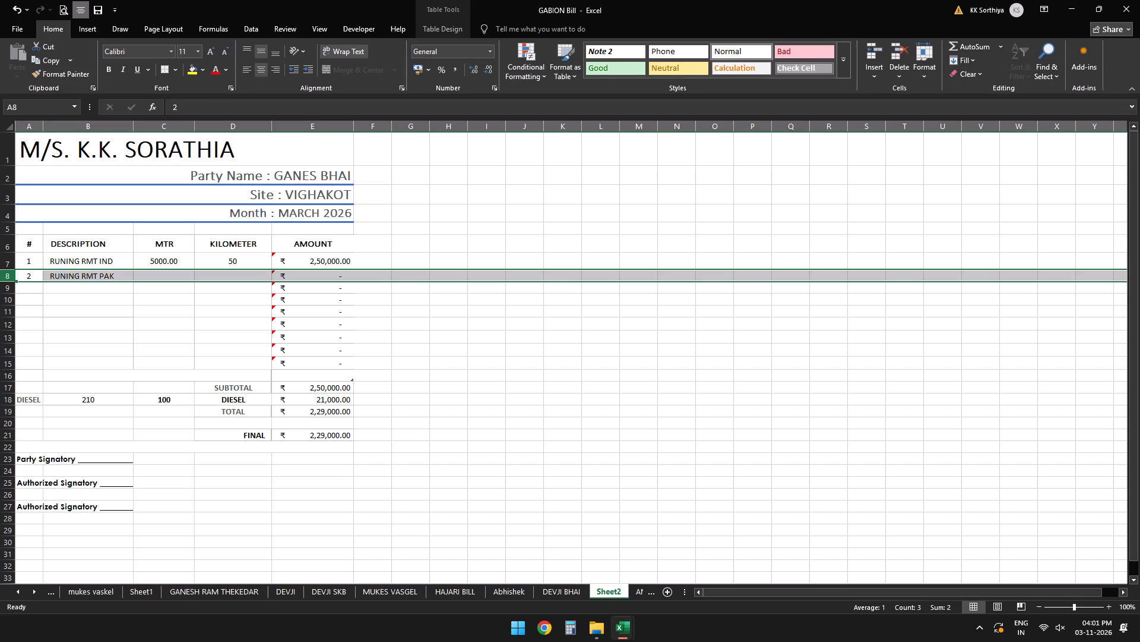
click(7, 285)
click(7, 276)
click(11, 282)
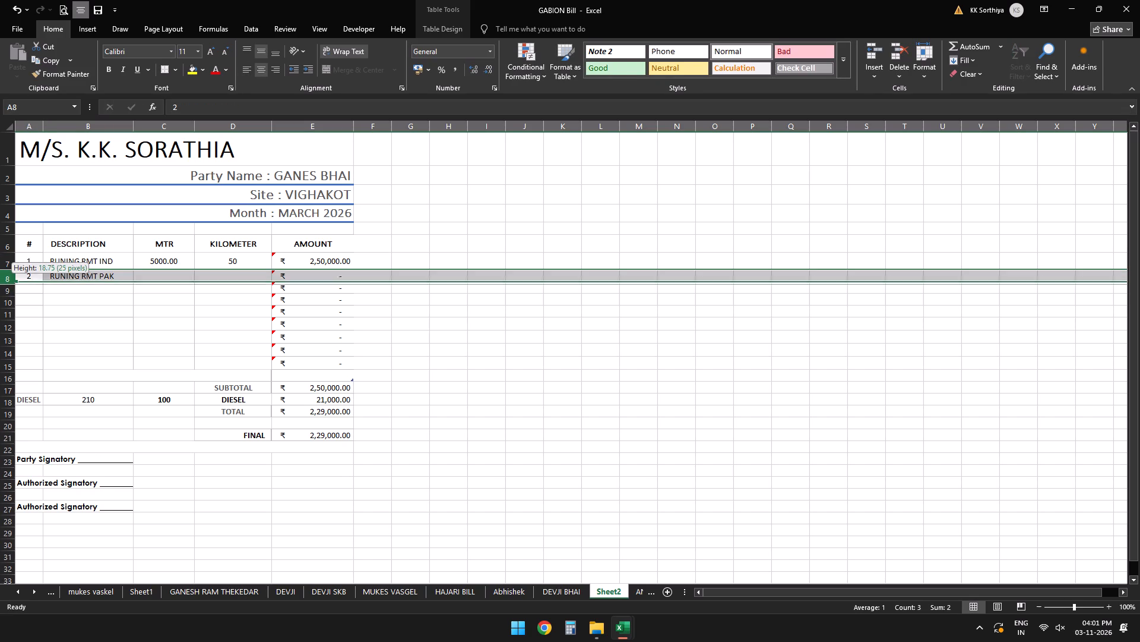
Clear the diesel quantity, rate and both DIESEL labels from cells A18 to D18, and save the workbook.
click(95, 401)
key(Delete)
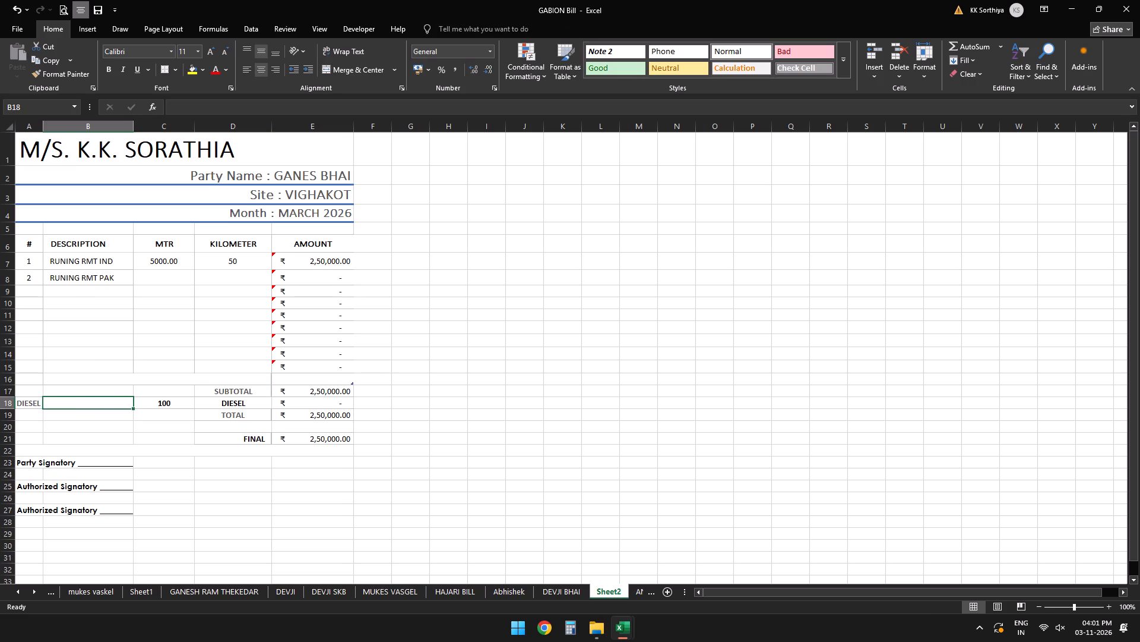
key(Right)
key(Delete)
key(Right)
key(Delete)
key(Left)
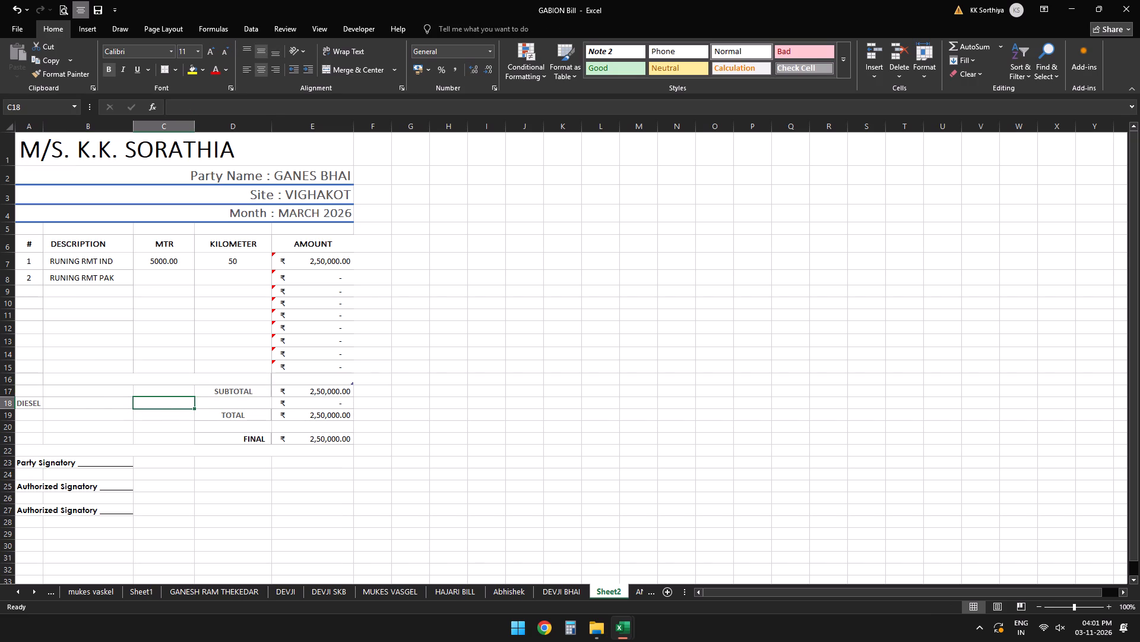
click(21, 402)
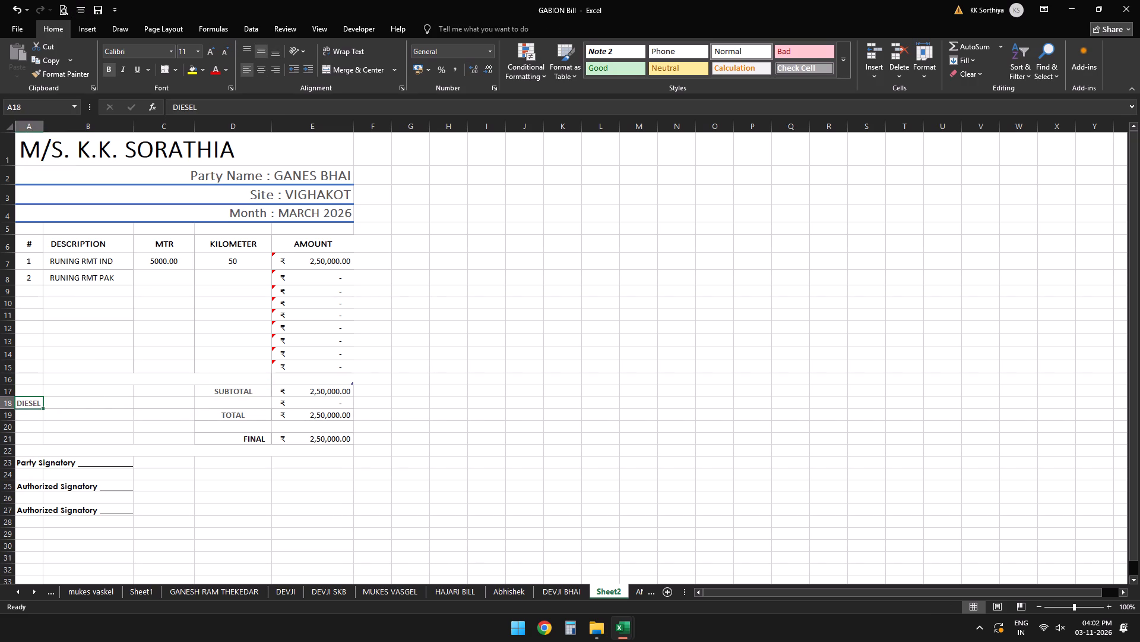
key(Delete)
key(Up)
key(ctrl+s)
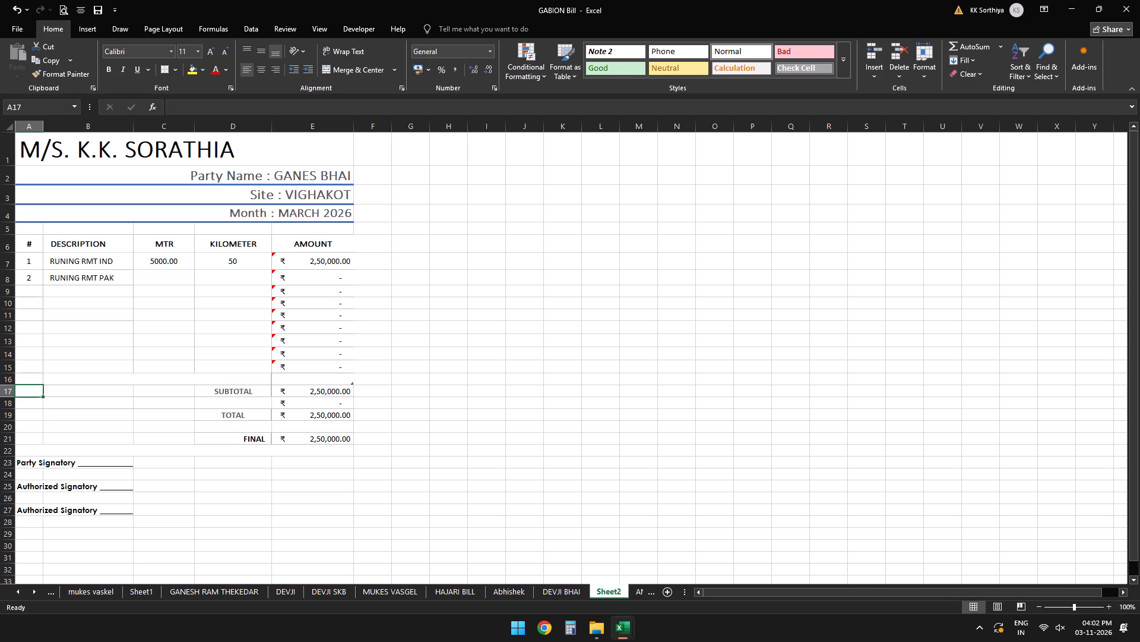
Set the MTR quantity to 1600 for both the IND and PAK items.
click(155, 275)
click(159, 257)
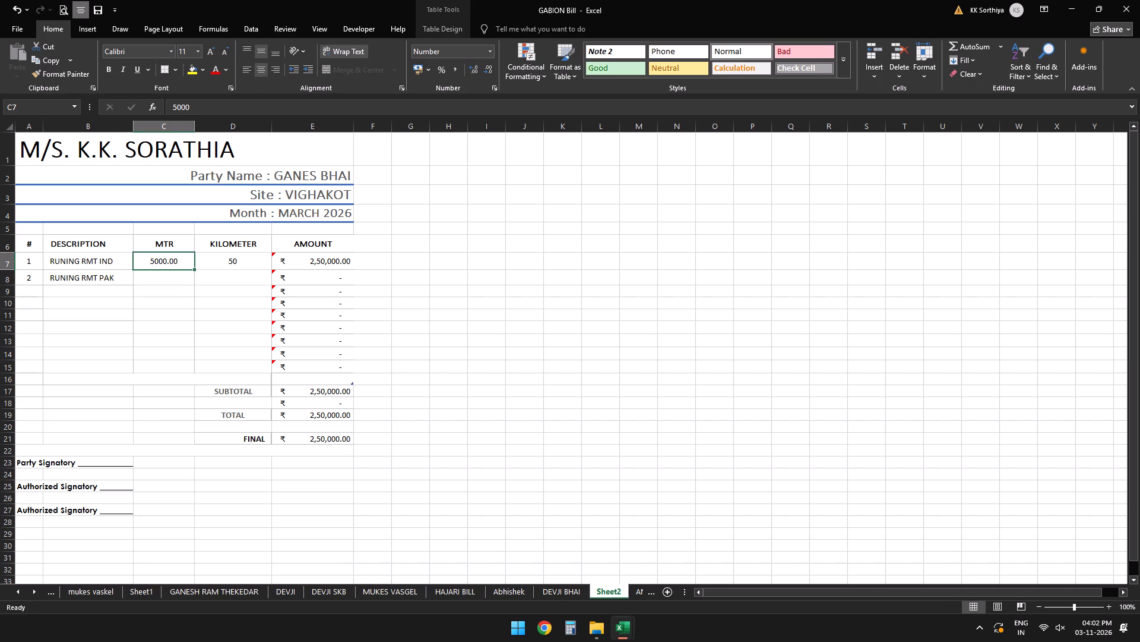
text(1600)
key(Down)
text(1600)
key(Right)
key(Up)
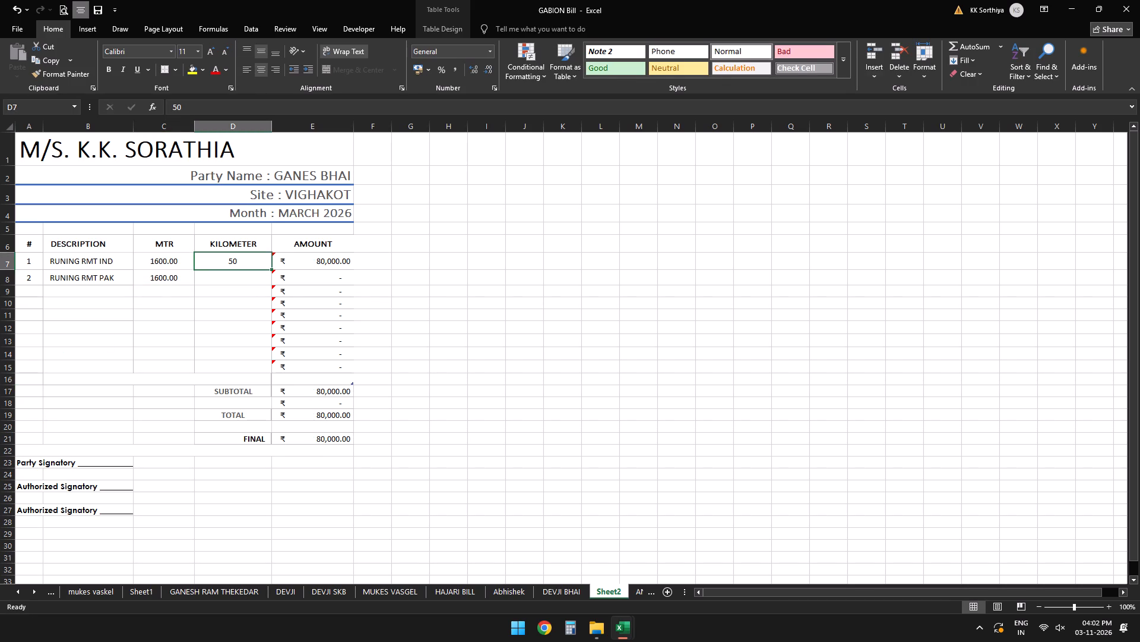
Clear the KILOMETER heading in D6 and the first item's value beneath it in D7.
key(Up)
key(Delete)
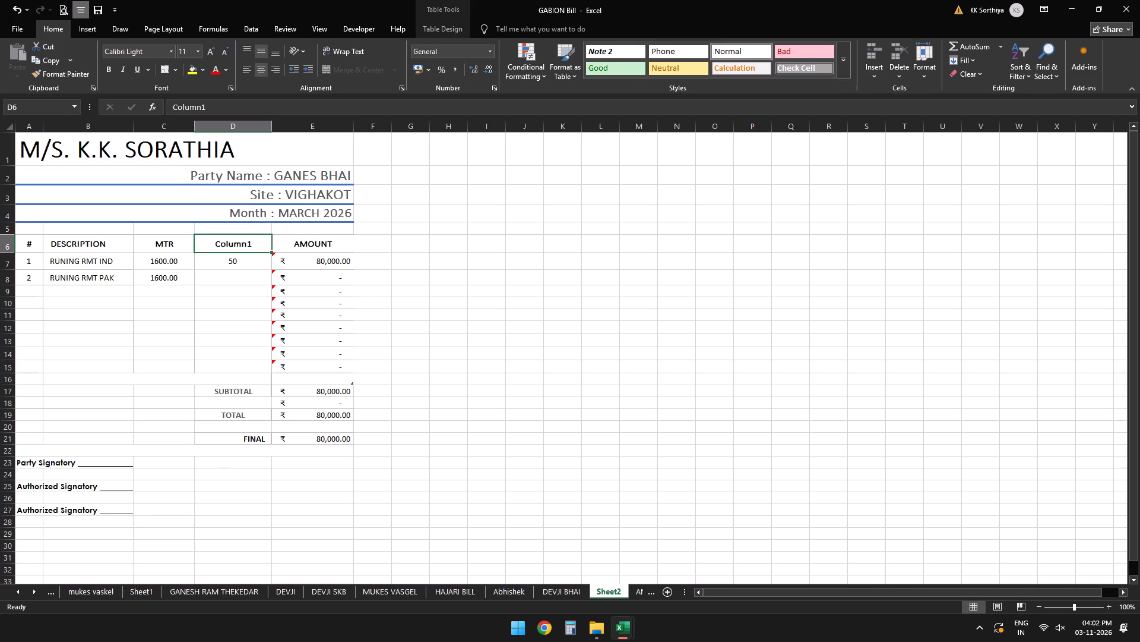
key(Down)
key(Delete)
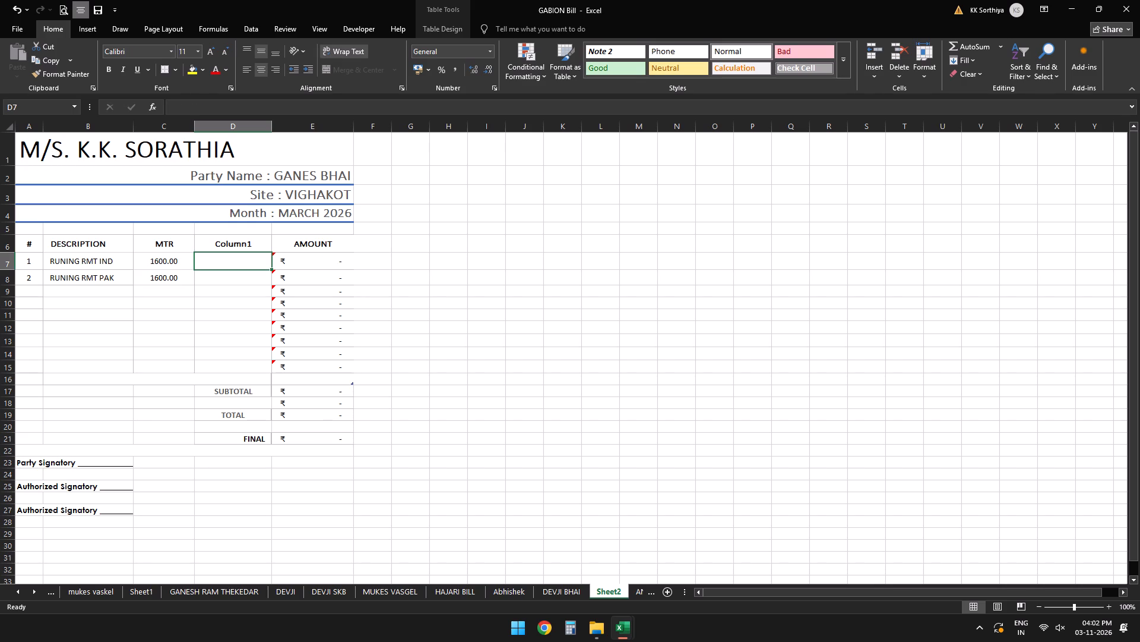
Enter AMOUNT as the heading of column D in cell D6 of the GABION Bill sheet.
key(Up)
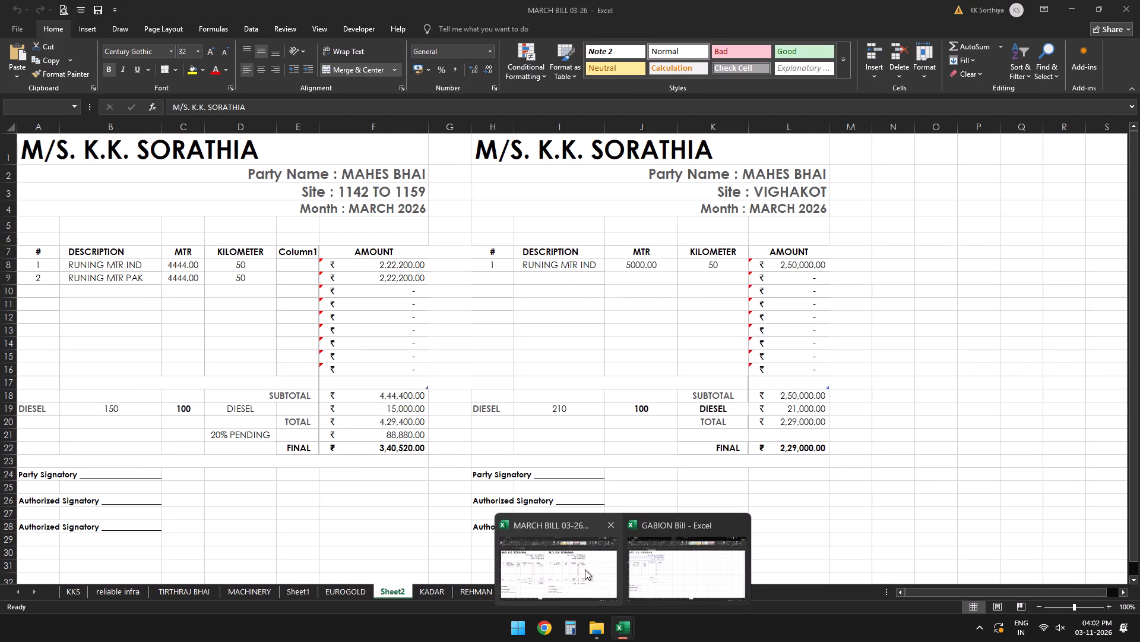
click(644, 566)
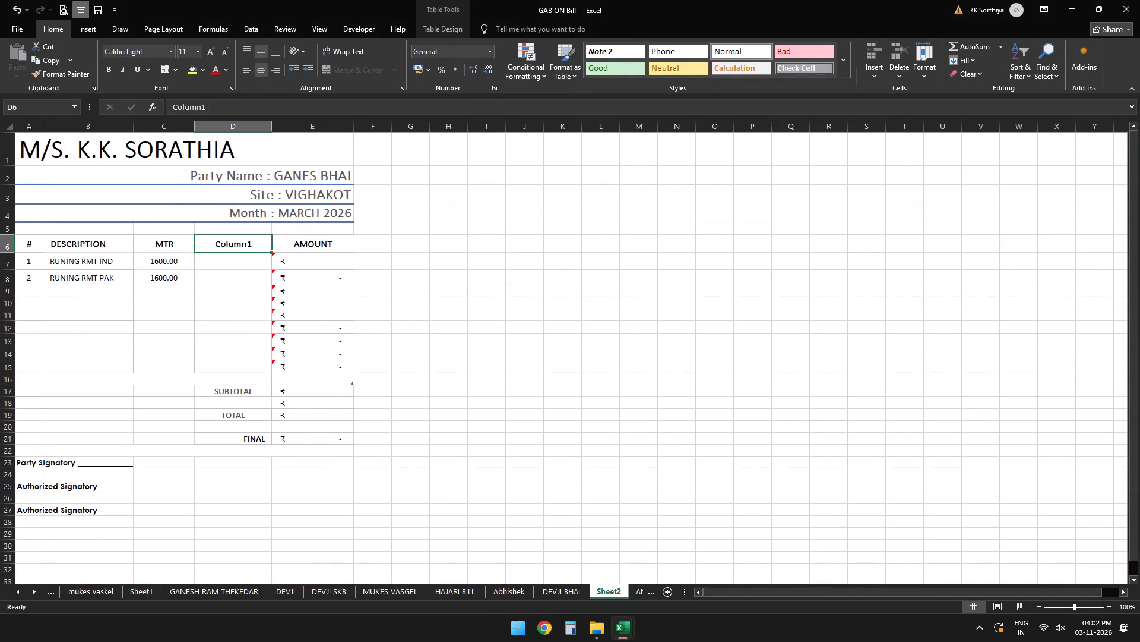
key(a)
key(m)
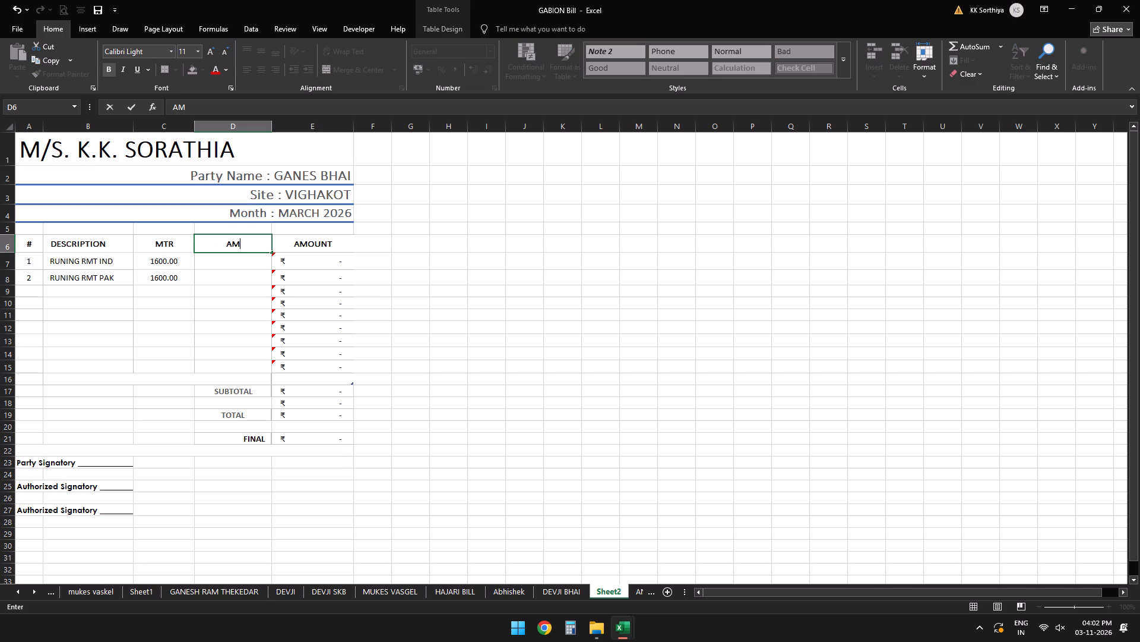
text(OI)
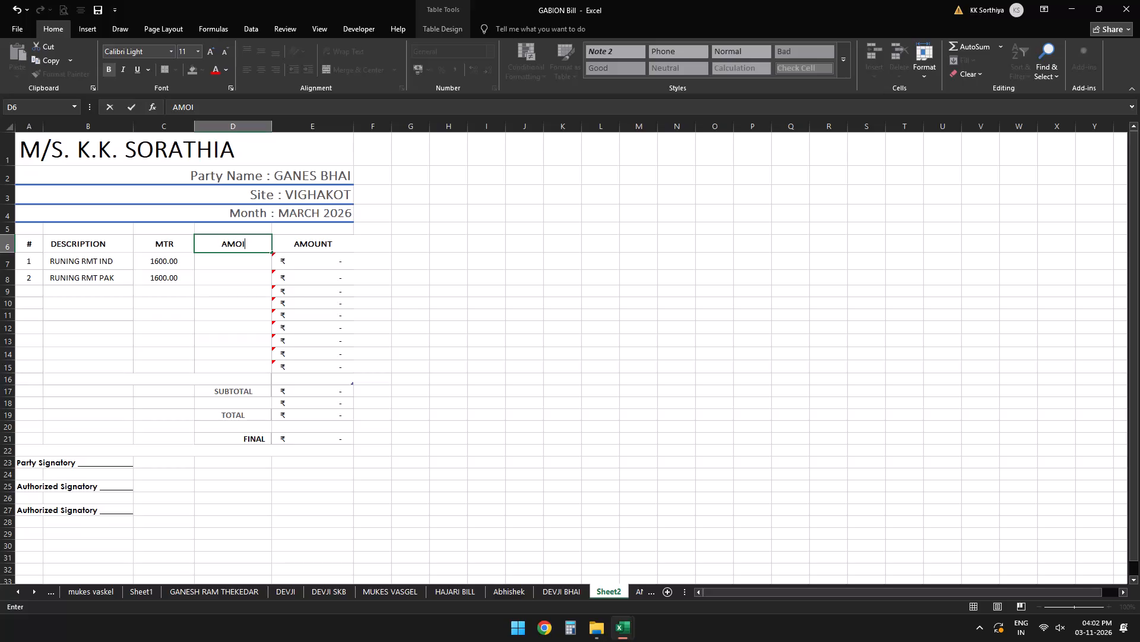
key(BackSpace)
text(UNT)
key(Return)
Enter 100 in column D for both the IND and PAK items, and save the workbook.
text(100)
key(Down)
text(100)
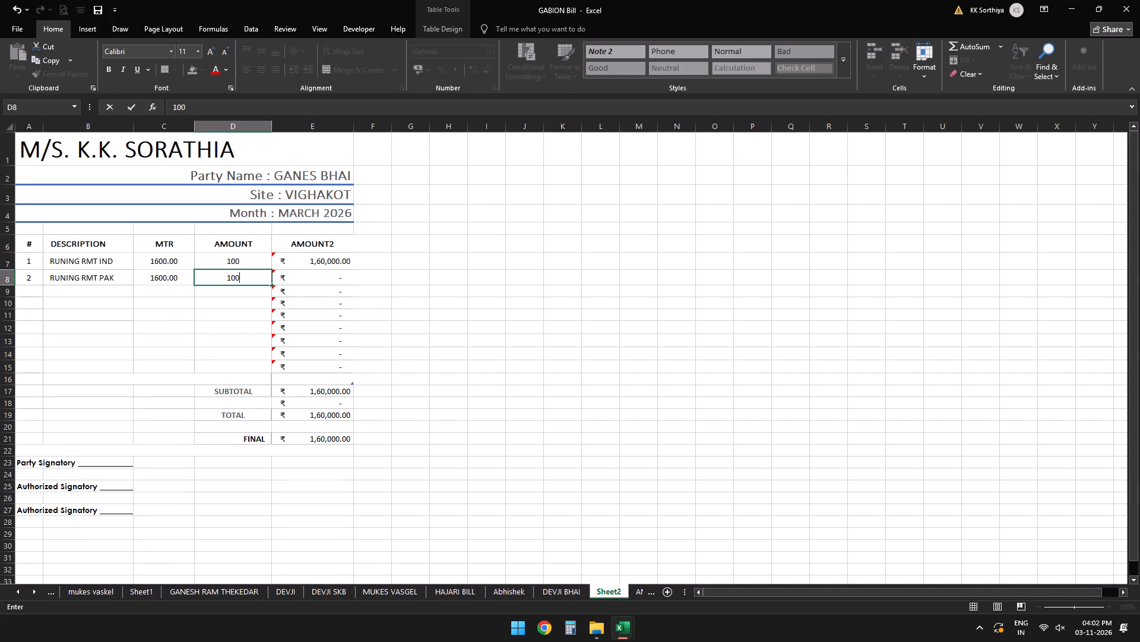
key(Down)
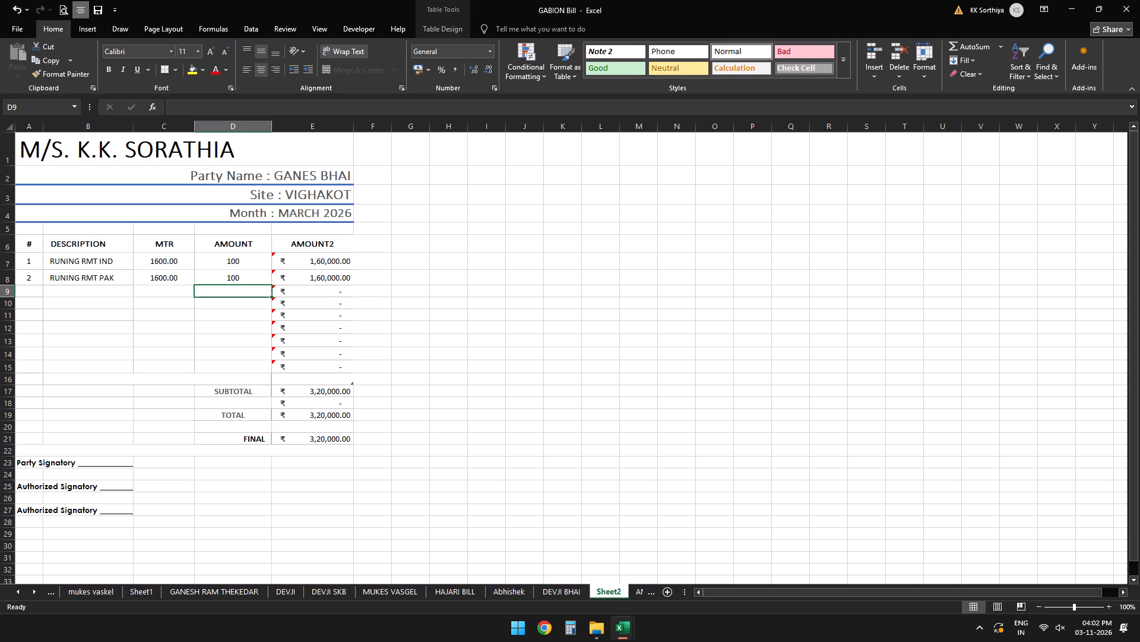
key(ctrl+s)
Apply bold formatting to the whole bill, from the company title down to the last signatory line in row 27.
drag(43, 151, 151, 500)
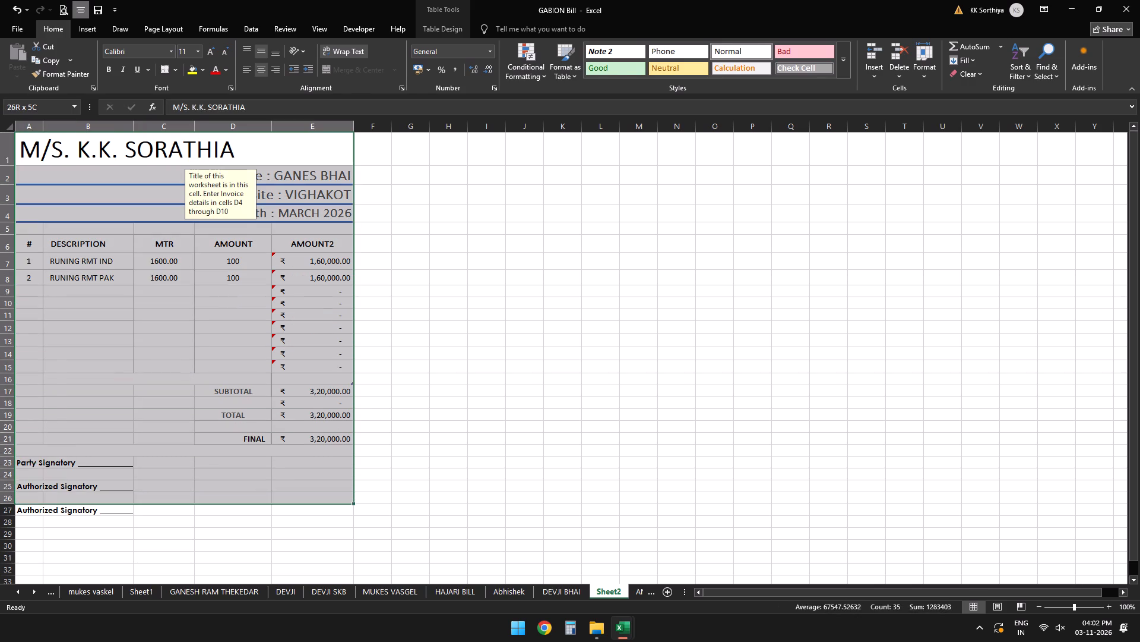
drag(151, 501, 154, 508)
drag(151, 500, 151, 501)
drag(58, 156, 150, 539)
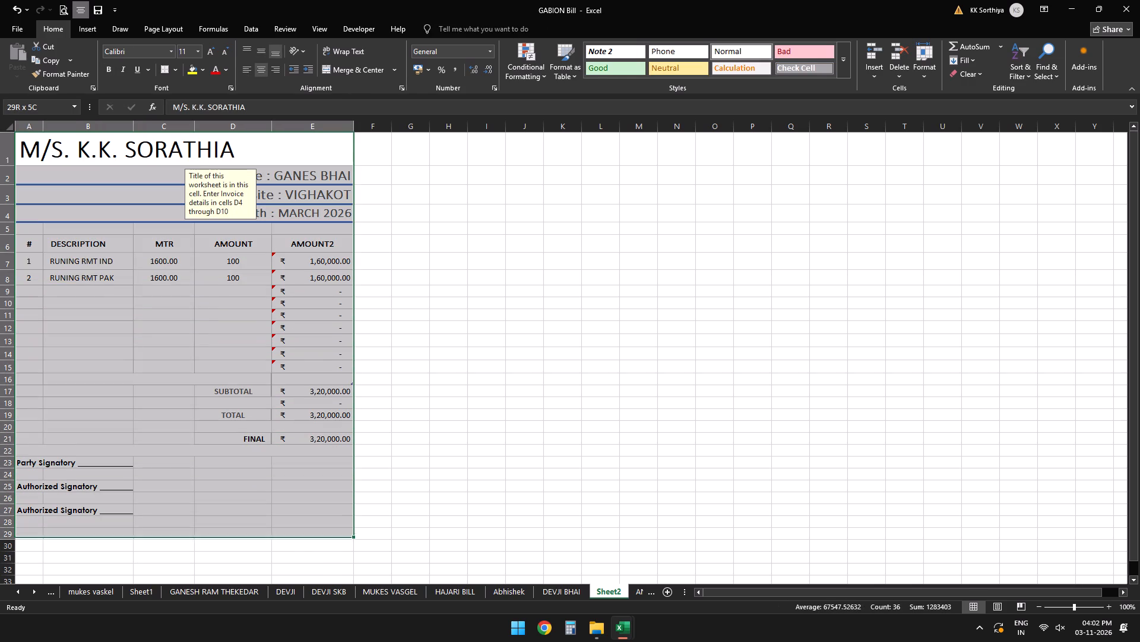
drag(150, 539, 148, 515)
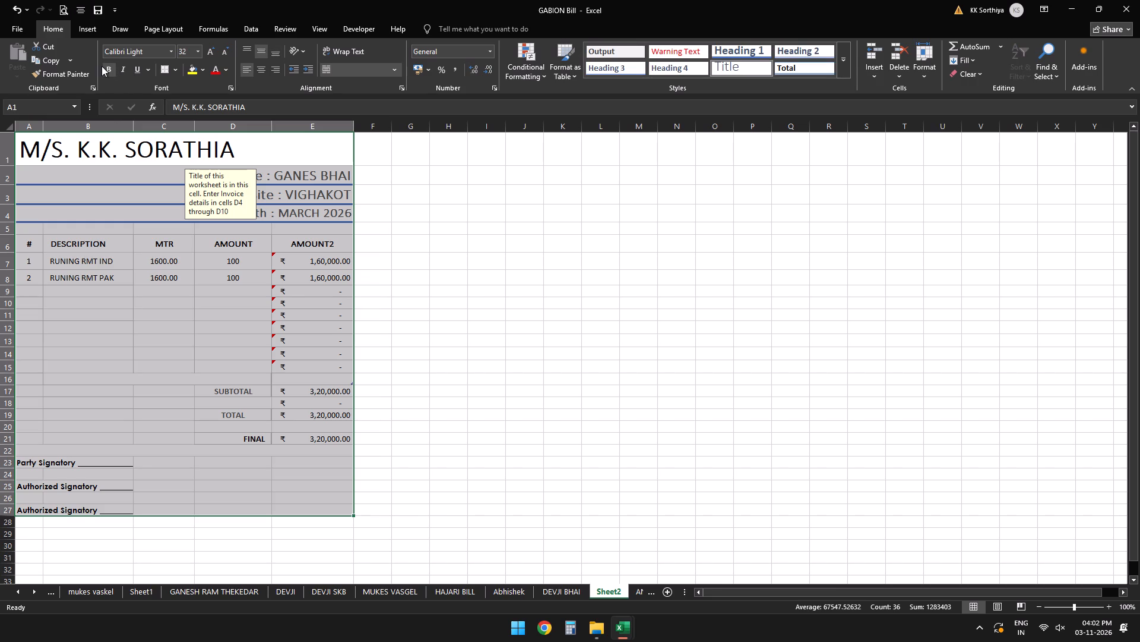
click(107, 68)
click(107, 68)
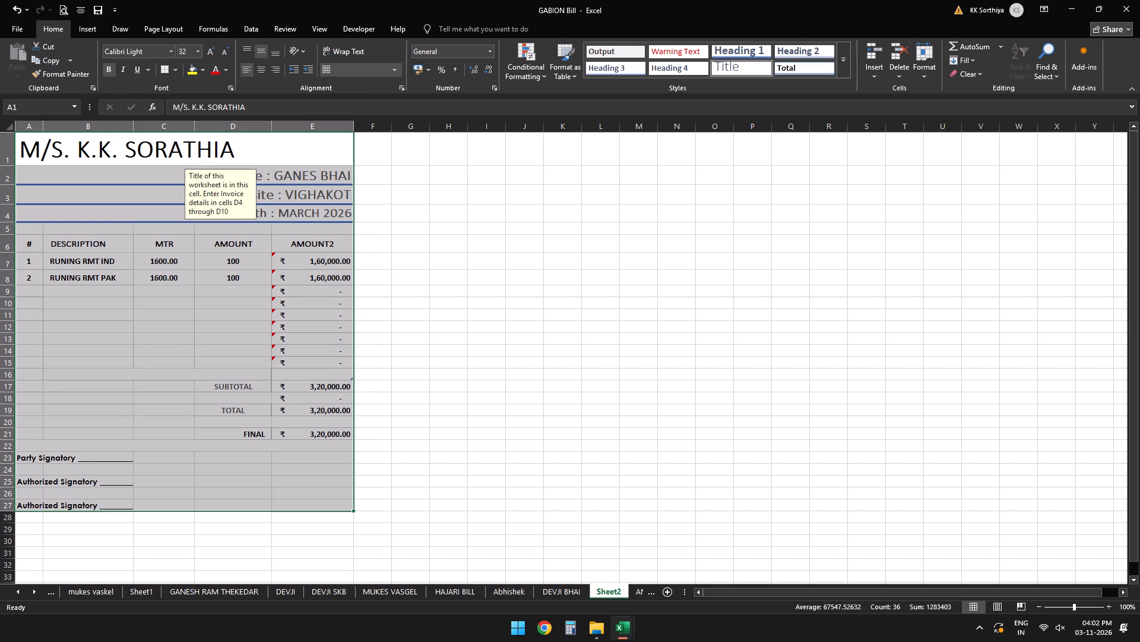
click(122, 277)
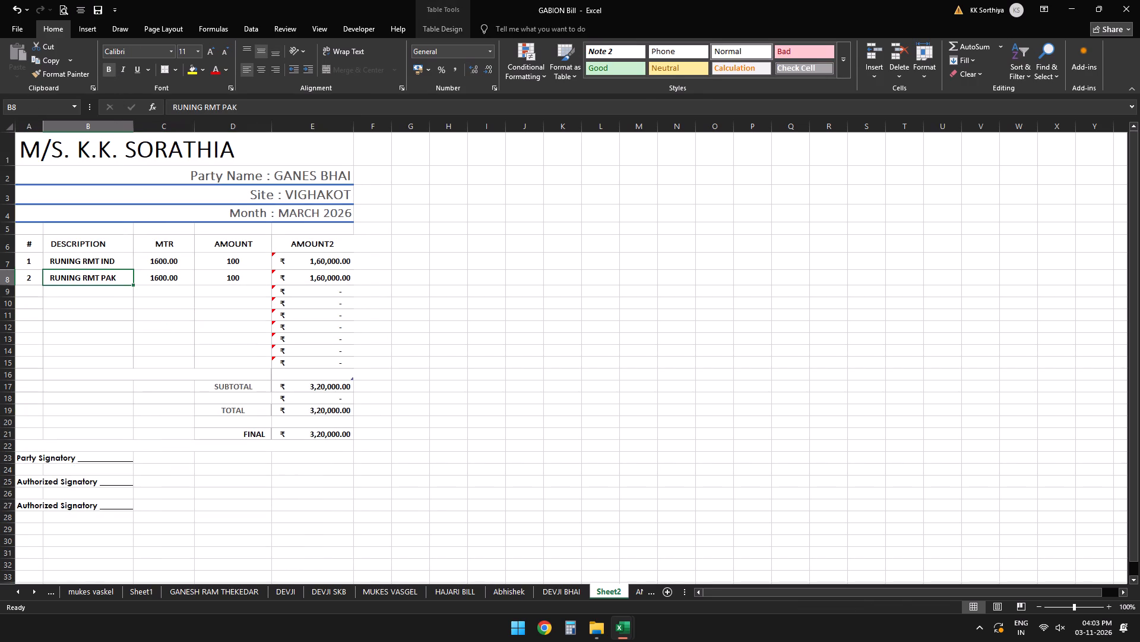
Change the MTR column heading in C6 to RMT.
click(158, 247)
double_click(203, 104)
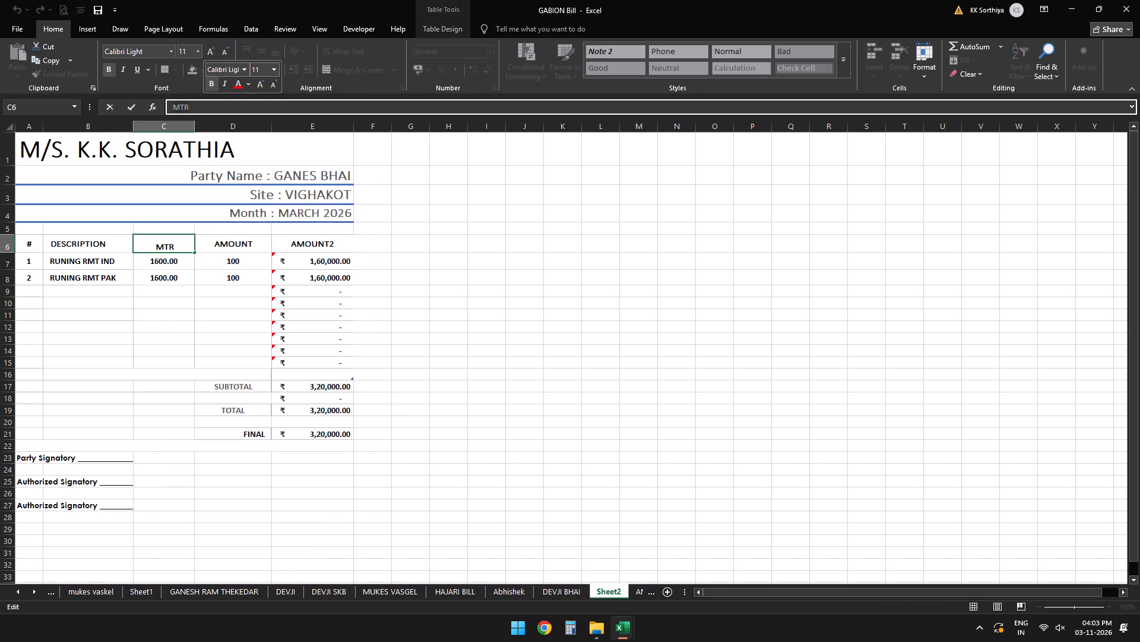
key(BackSpace)
text(RMT)
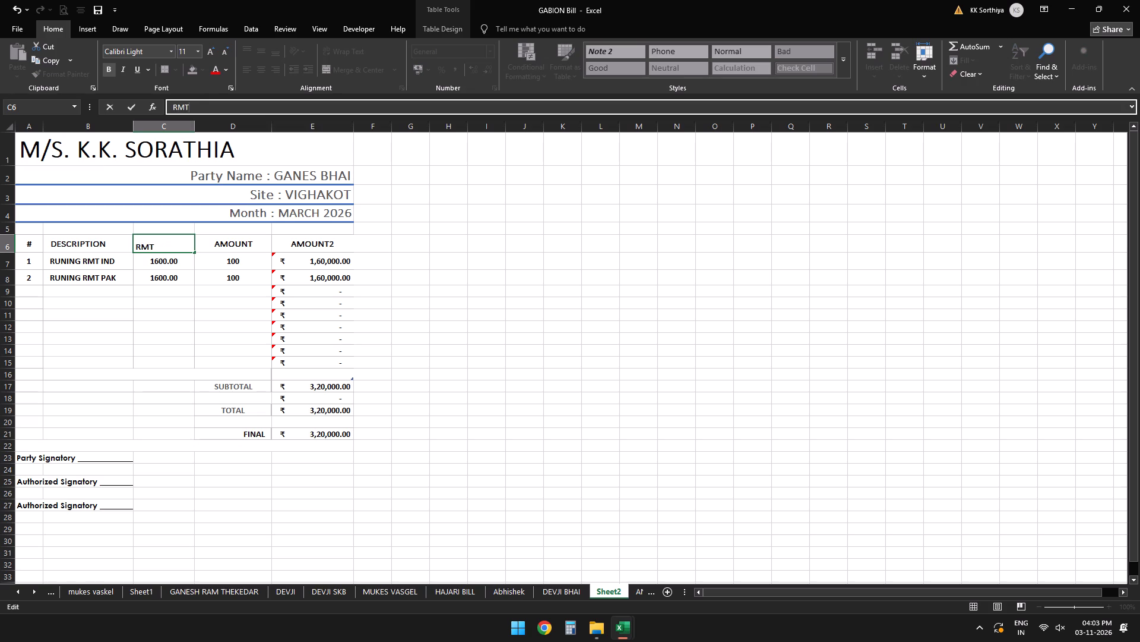
key(Return)
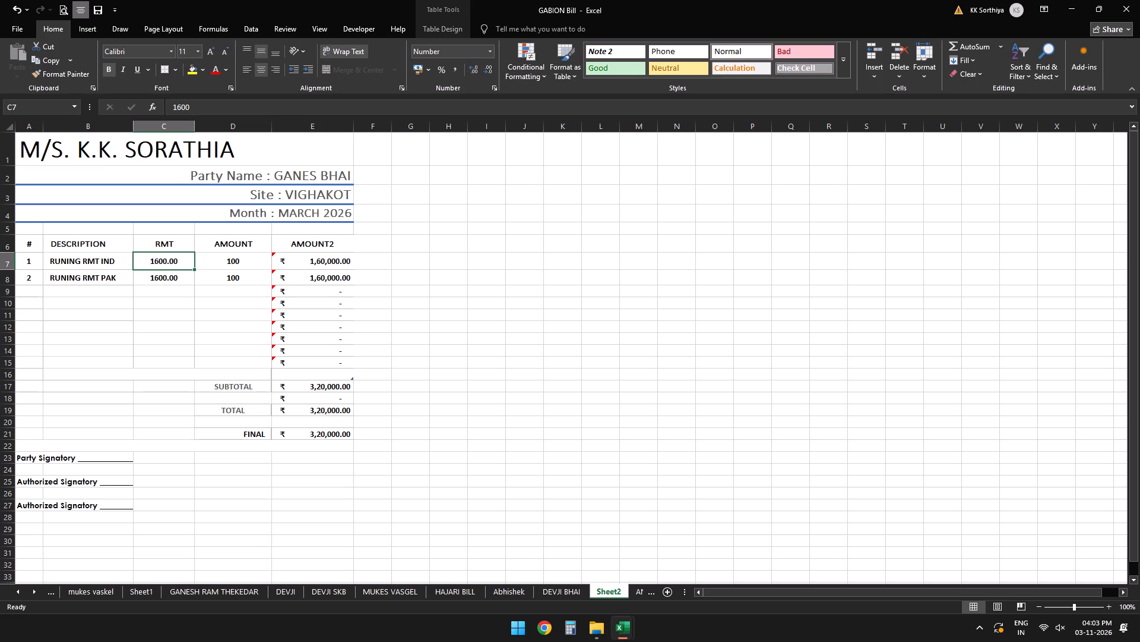
Rename the new bill's worksheet as GANES RMT.
scroll(203, 105, up, 1)
double_click(610, 588)
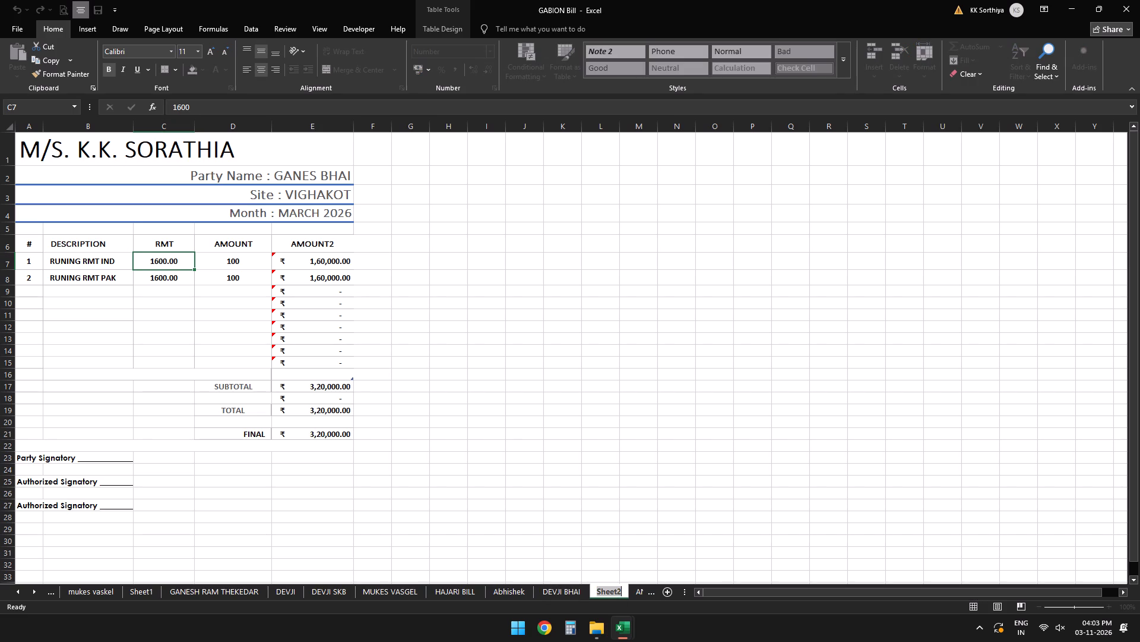
text(GANES)
key(space)
text(RMT)
key(space)
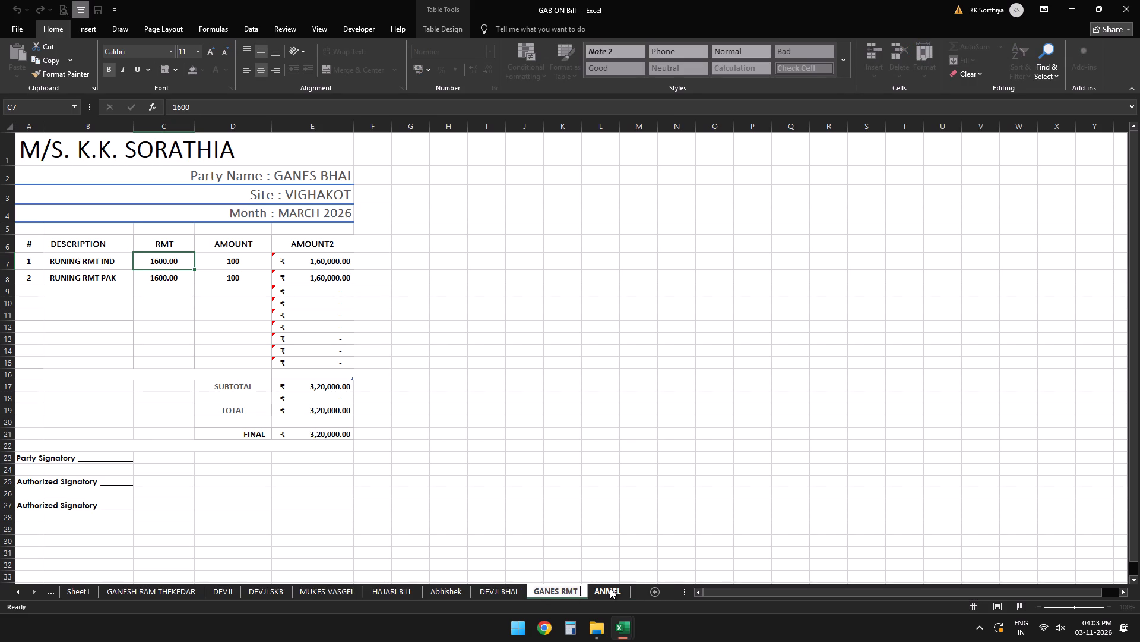
text(BIKK)
key(BackSpace)
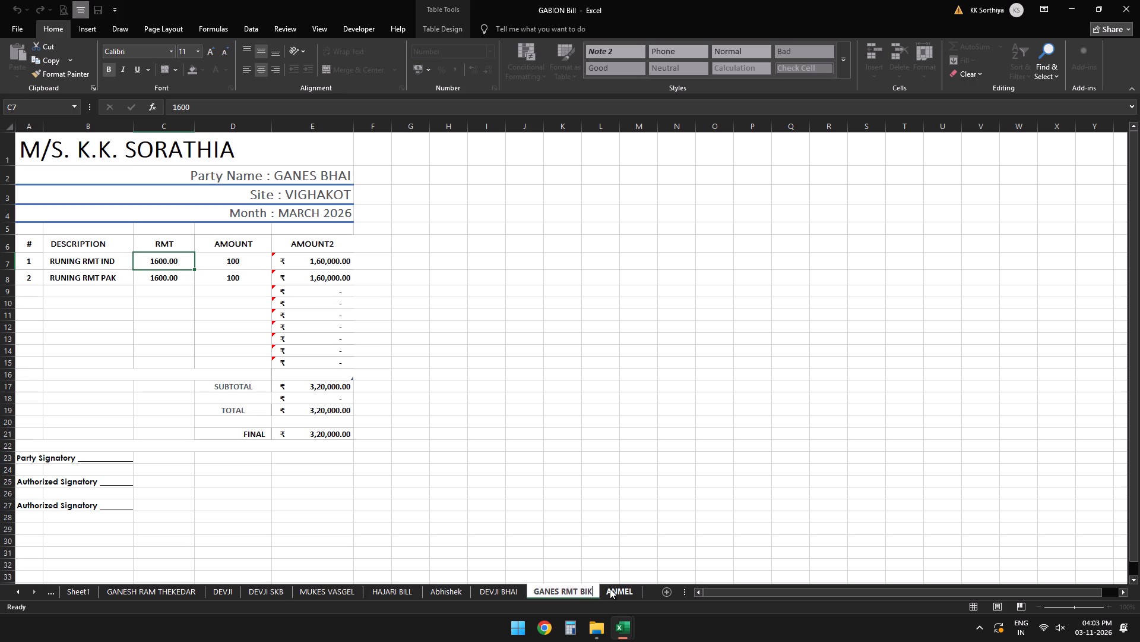
key(BackSpace)
key(BackSpace)
text(LL)
key(BackSpace)
key(BackSpace)
key(BackSpace)
key(BackSpace)
key(Return)
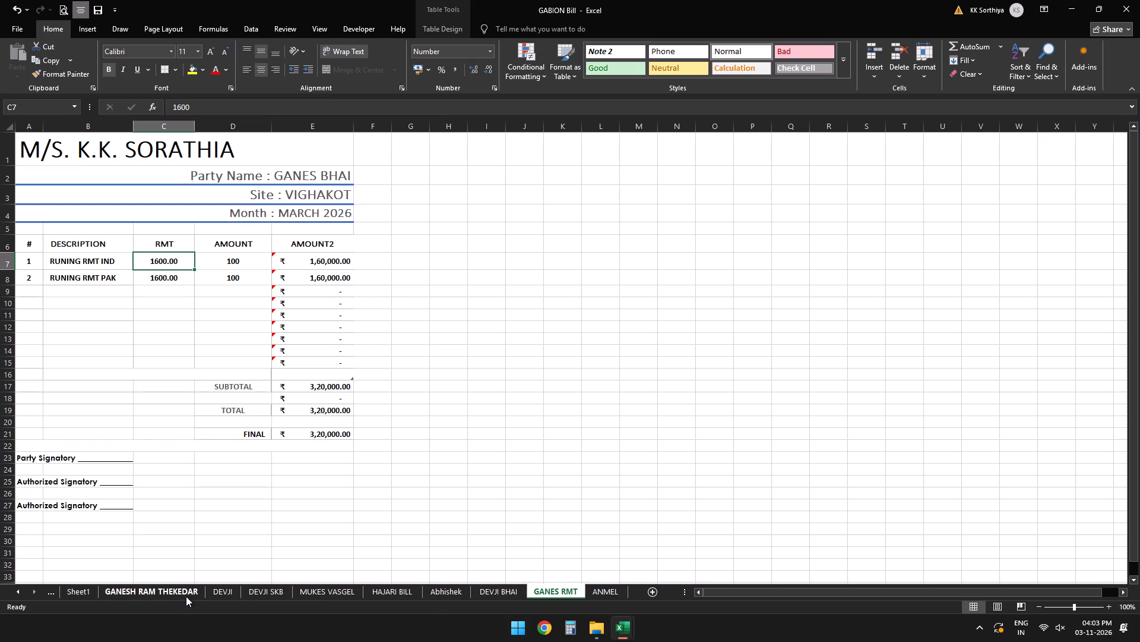
click(53, 590)
click(53, 590)
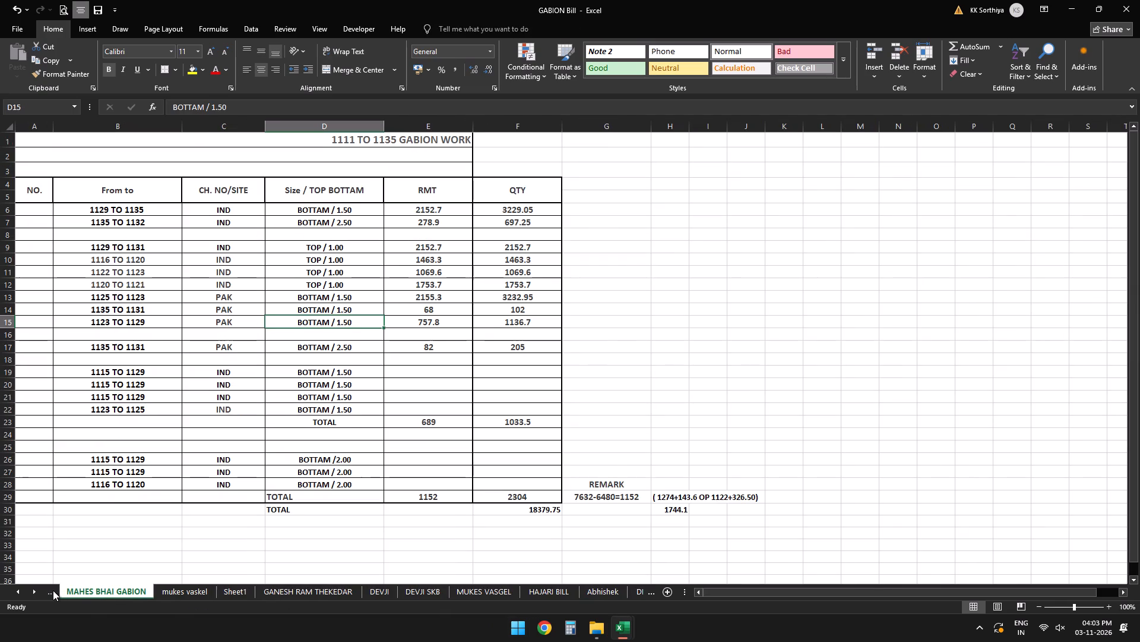
click(283, 591)
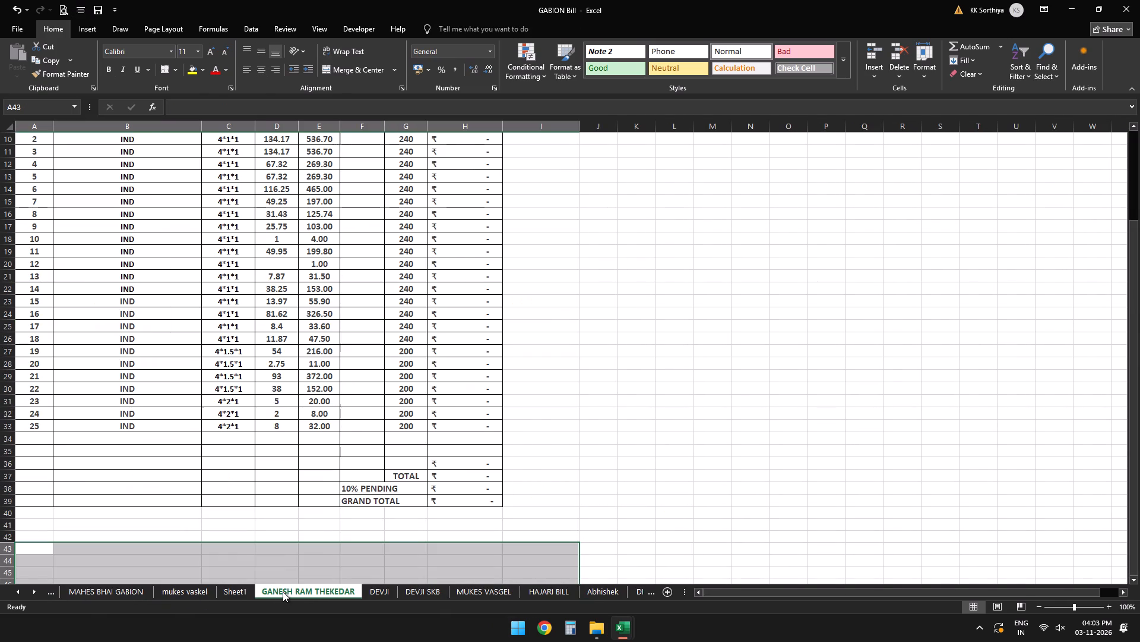
scroll(283, 591, up, 4)
scroll(283, 591, down, 10)
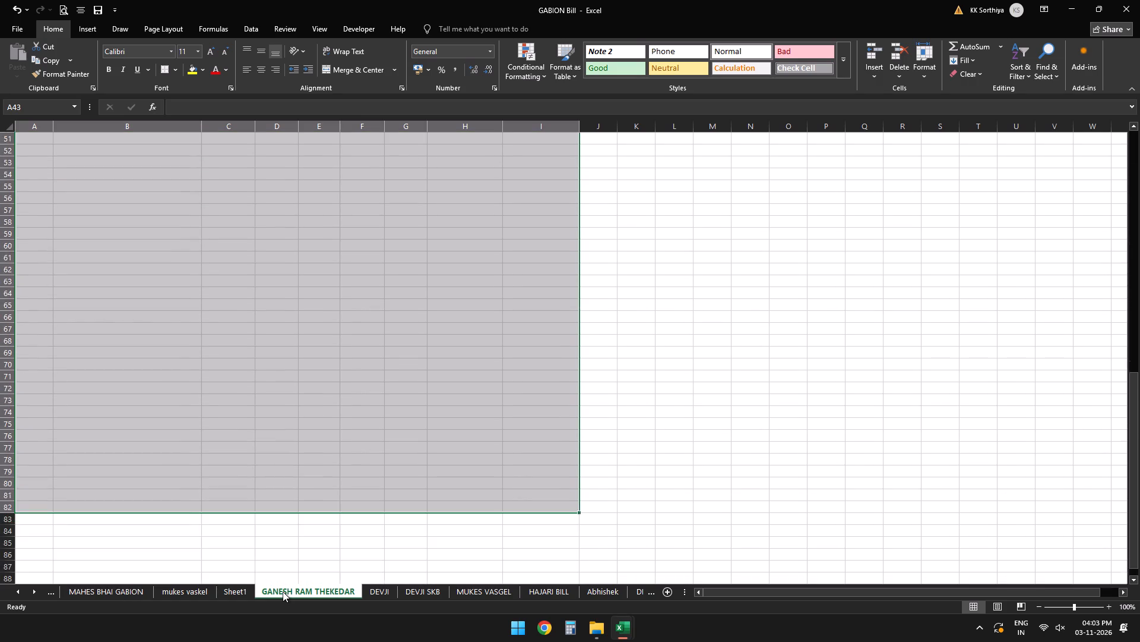
scroll(283, 591, up, 7)
scroll(245, 520, up, 2)
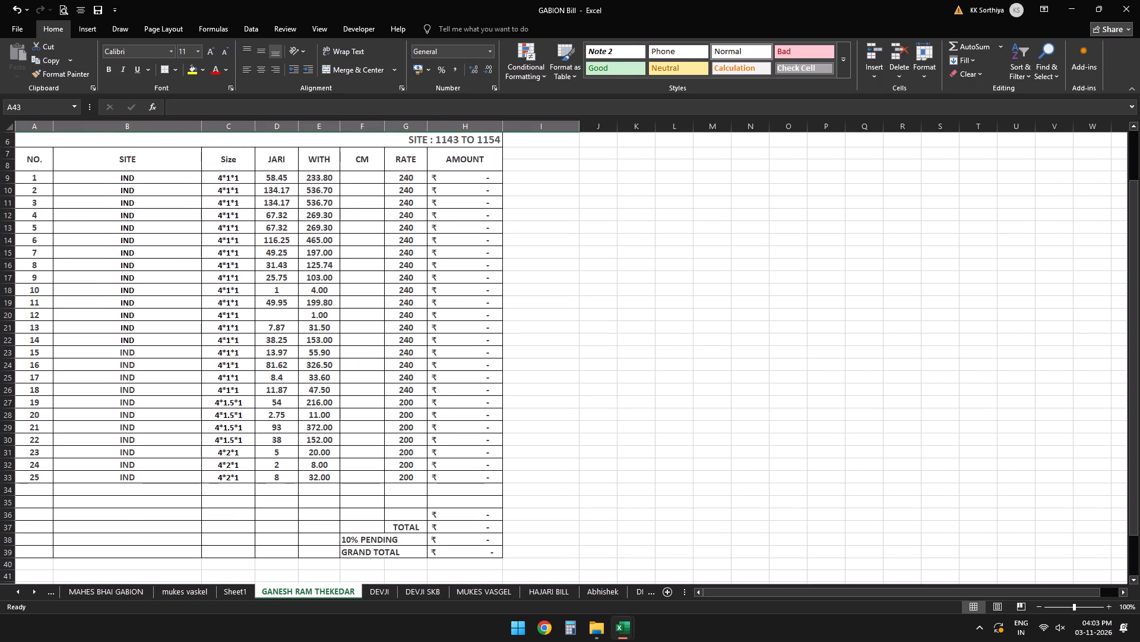
scroll(245, 520, up, 7)
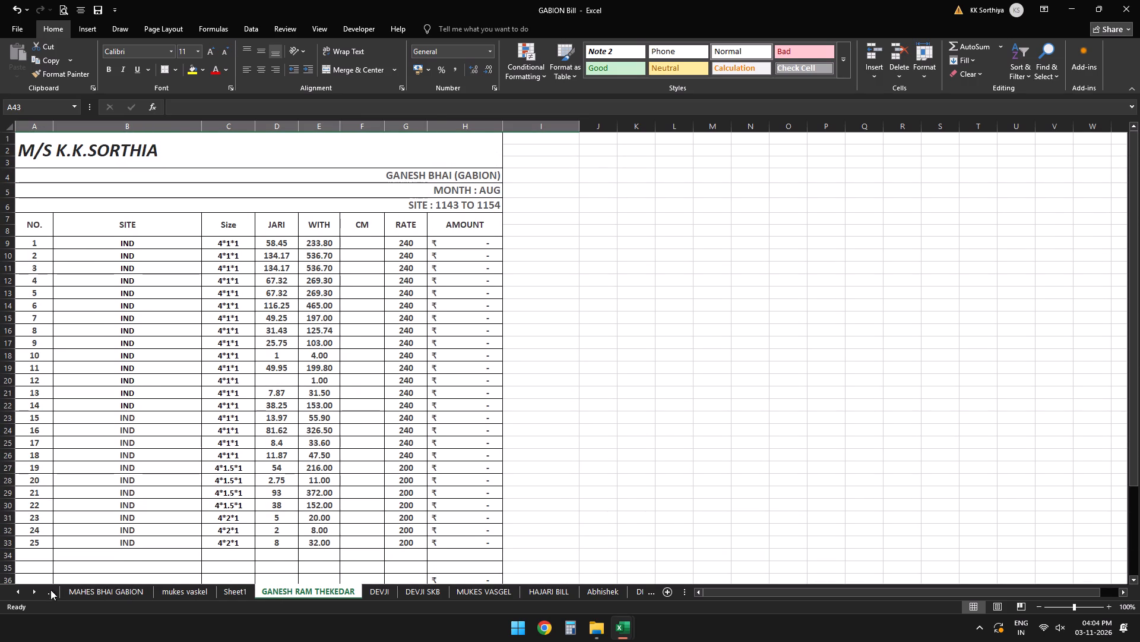
right_click(277, 590)
click(314, 465)
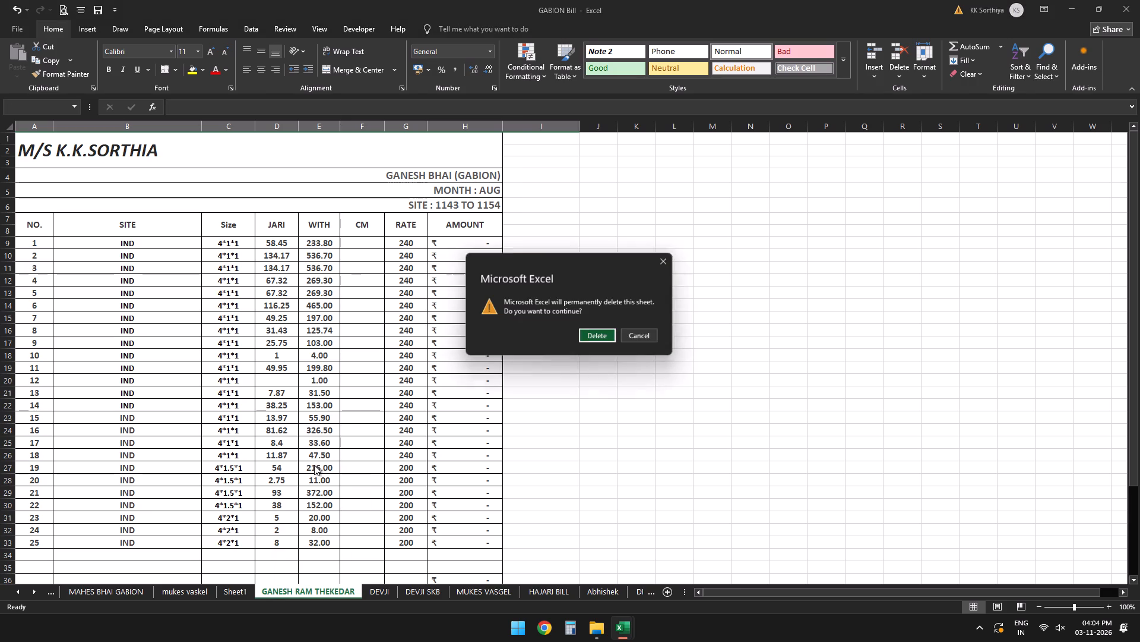
click(590, 336)
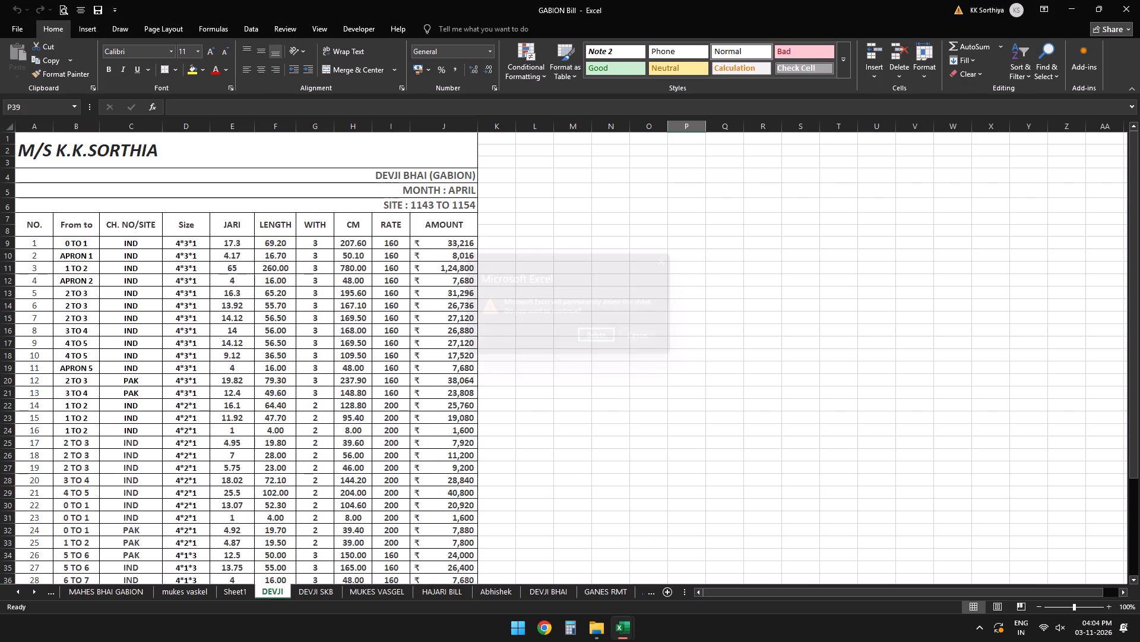
Look over the Sheet1 bills, and copy the whole October GANES BHAI (GABION) bill from the Ganesh Bhai sheet.
click(235, 592)
scroll(346, 405, up, 2)
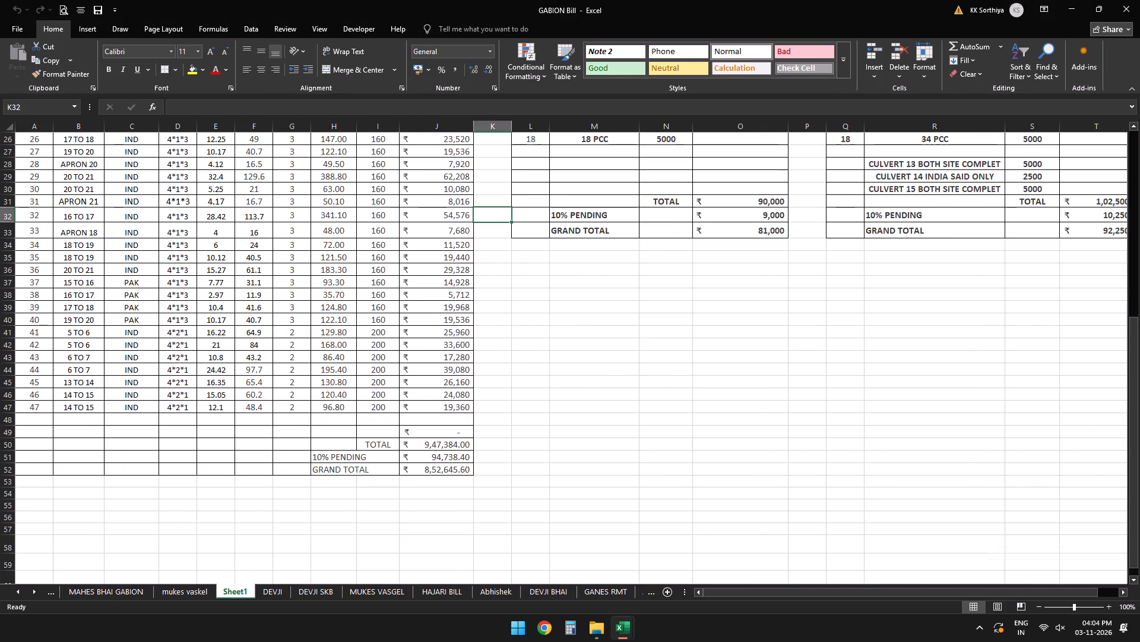
scroll(346, 405, up, 3)
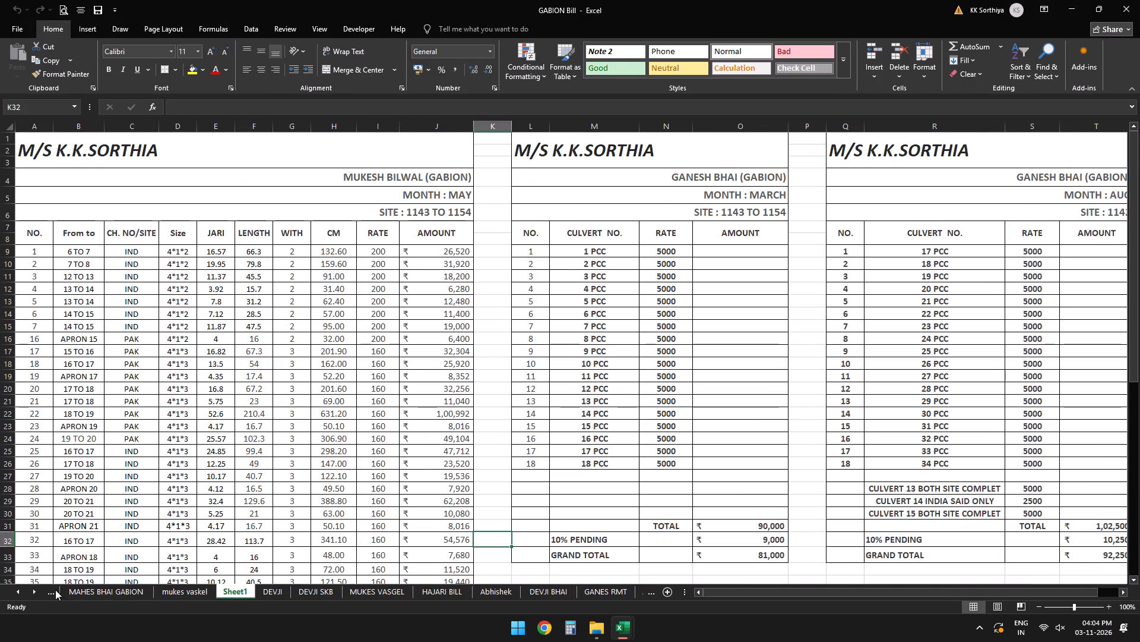
click(55, 590)
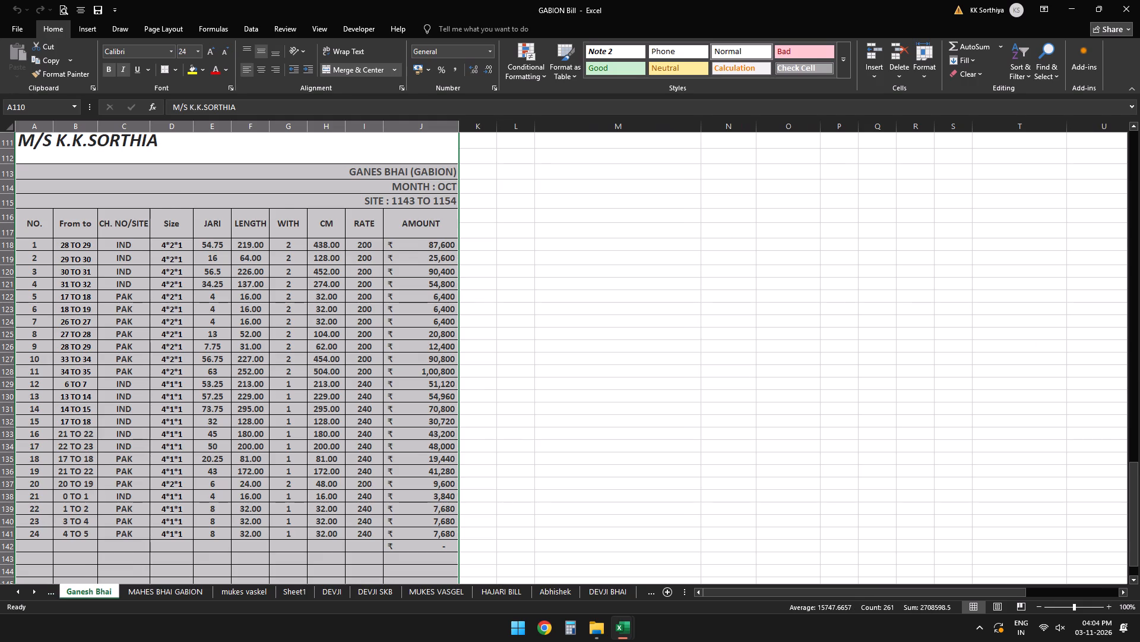
scroll(480, 284, down, 2)
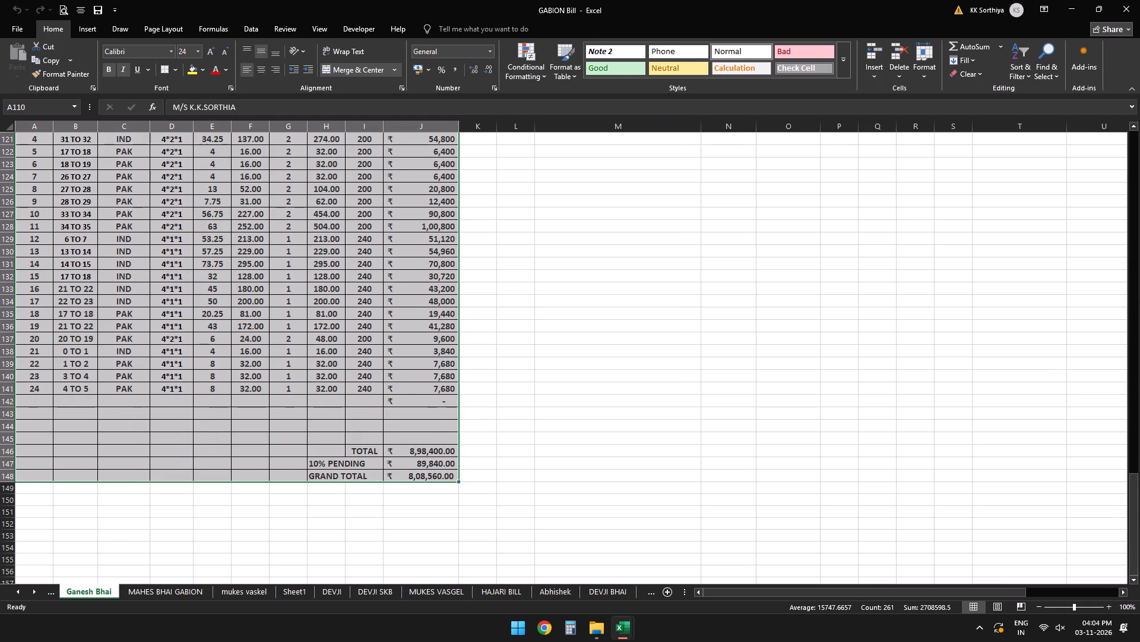
scroll(465, 291, up, 4)
key(ctrl+c)
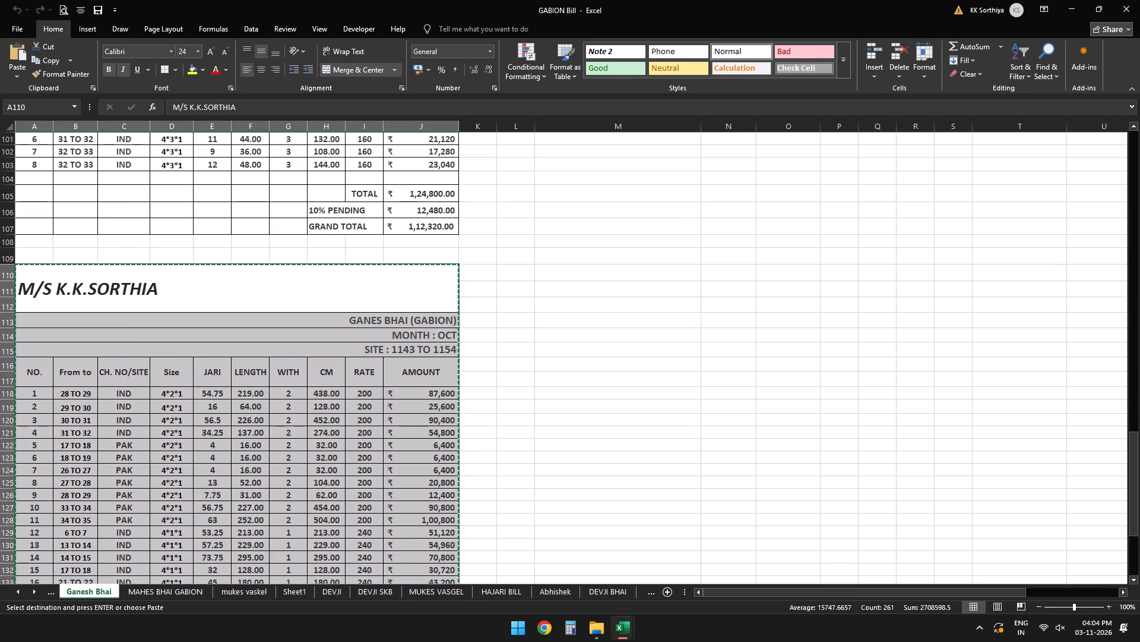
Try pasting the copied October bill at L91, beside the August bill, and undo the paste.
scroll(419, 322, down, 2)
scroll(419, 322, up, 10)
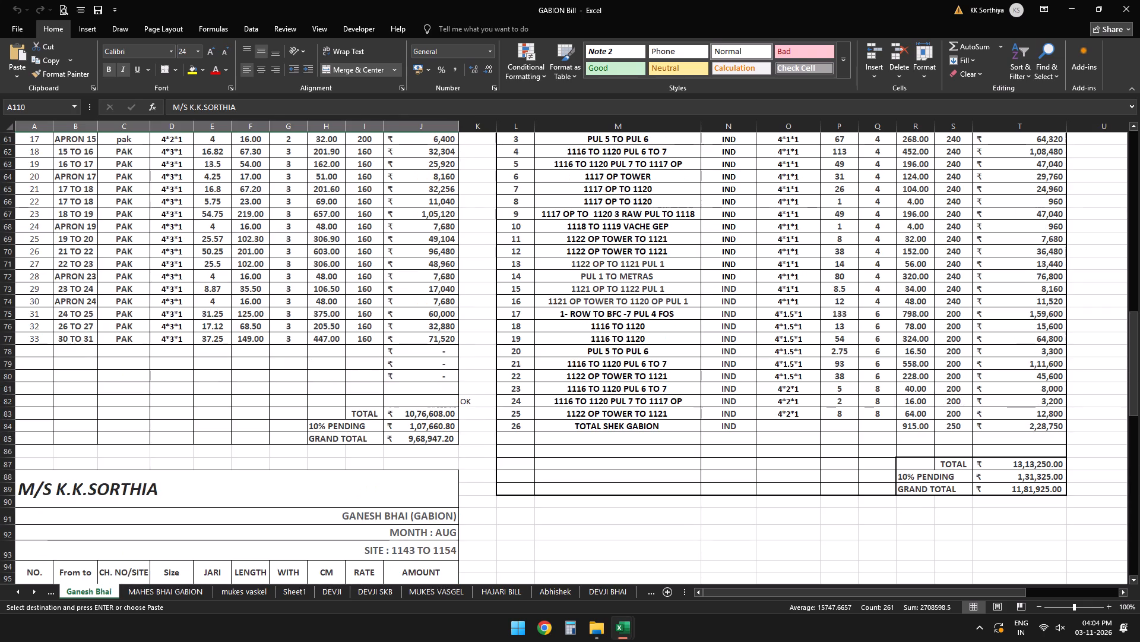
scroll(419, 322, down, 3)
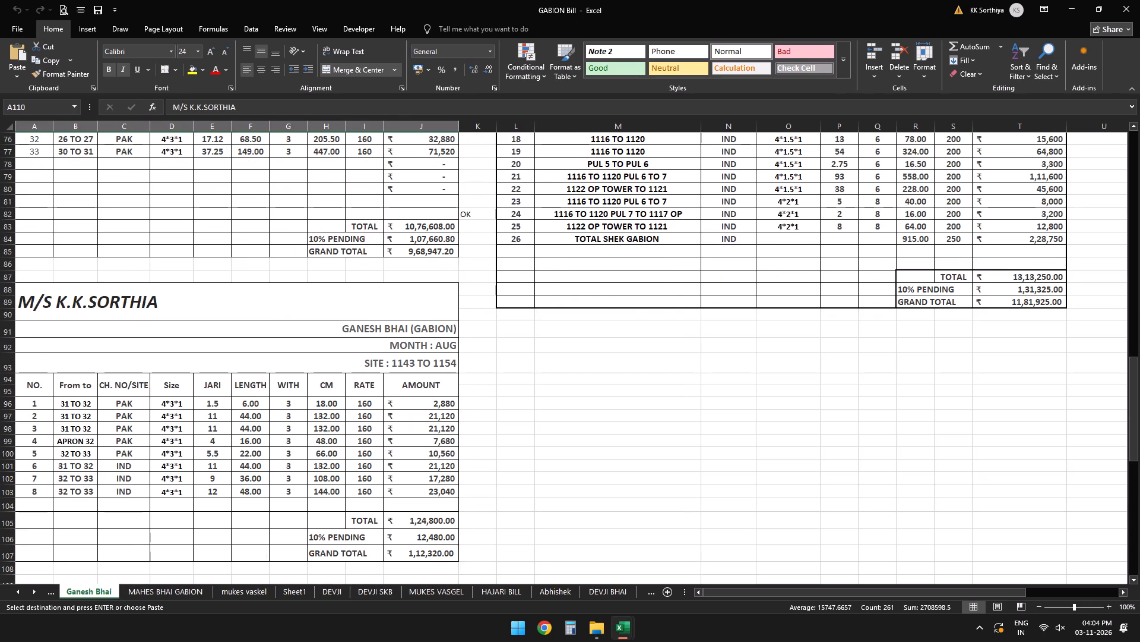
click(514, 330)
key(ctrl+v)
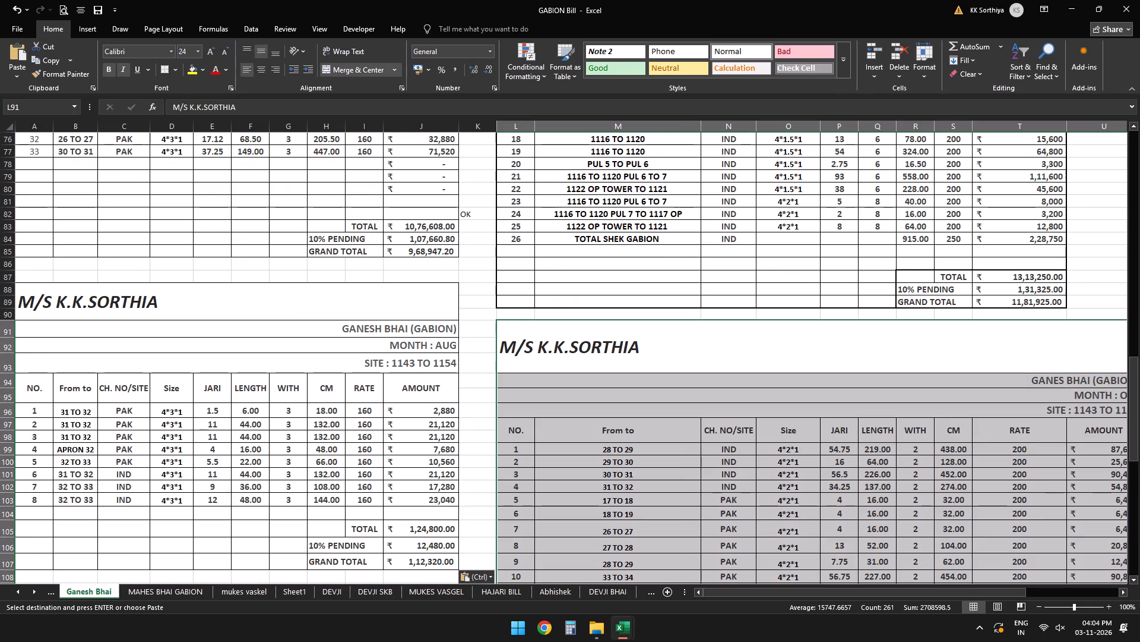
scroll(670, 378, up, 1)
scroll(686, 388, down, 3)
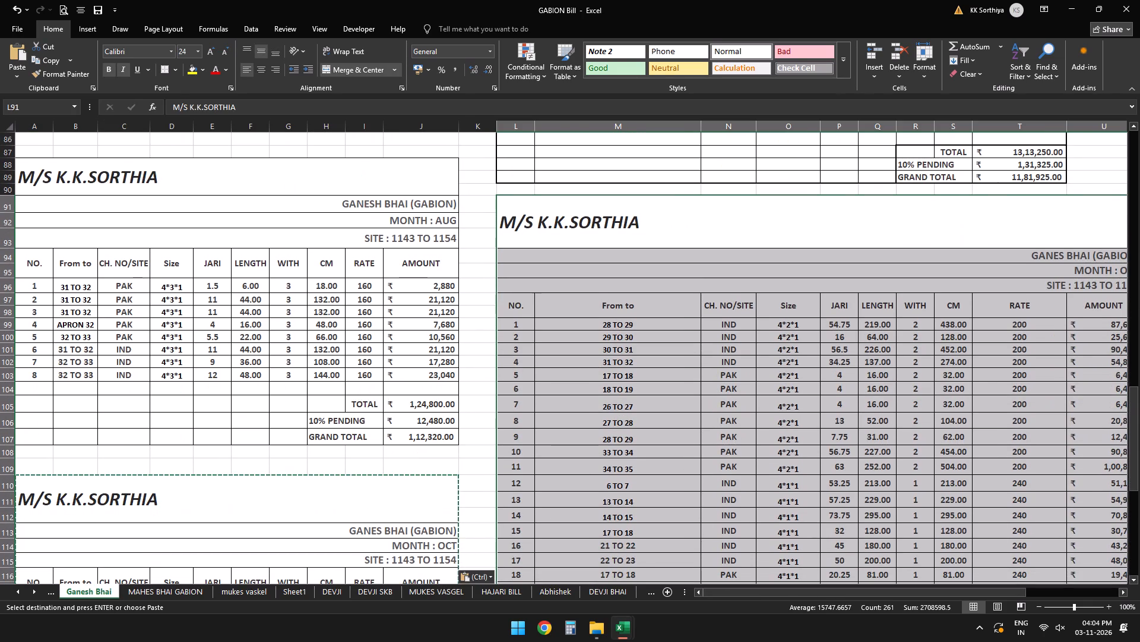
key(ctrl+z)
Paste the copied October bill at A150, below the existing October bill.
scroll(568, 355, down, 2)
scroll(526, 347, up, 1)
scroll(522, 342, down, 1)
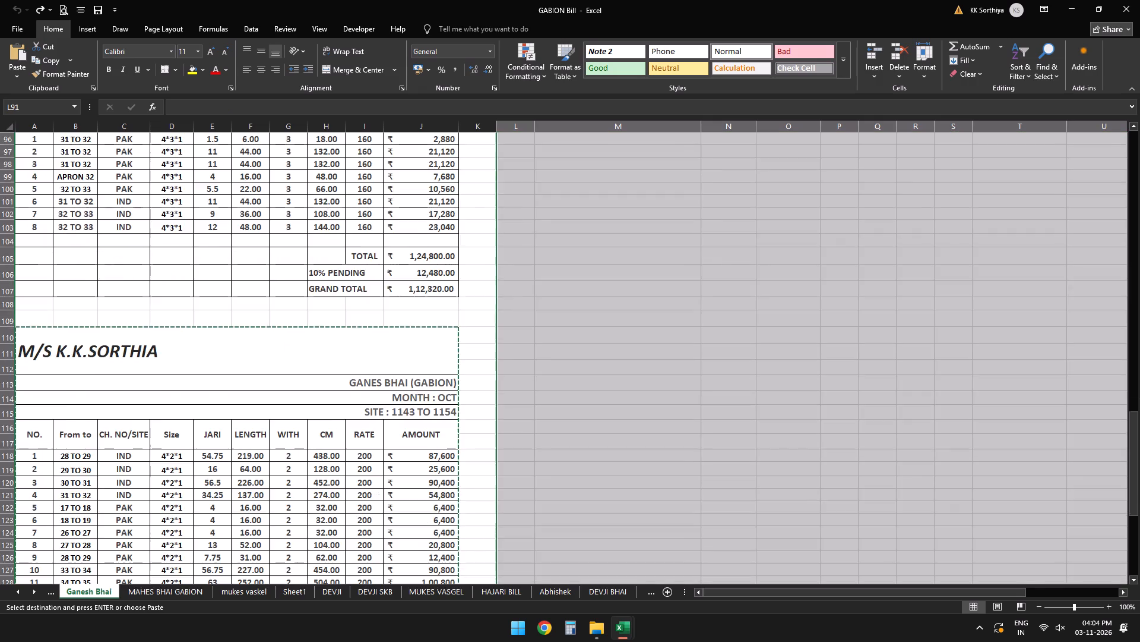
scroll(482, 328, down, 5)
scroll(423, 348, down, 3)
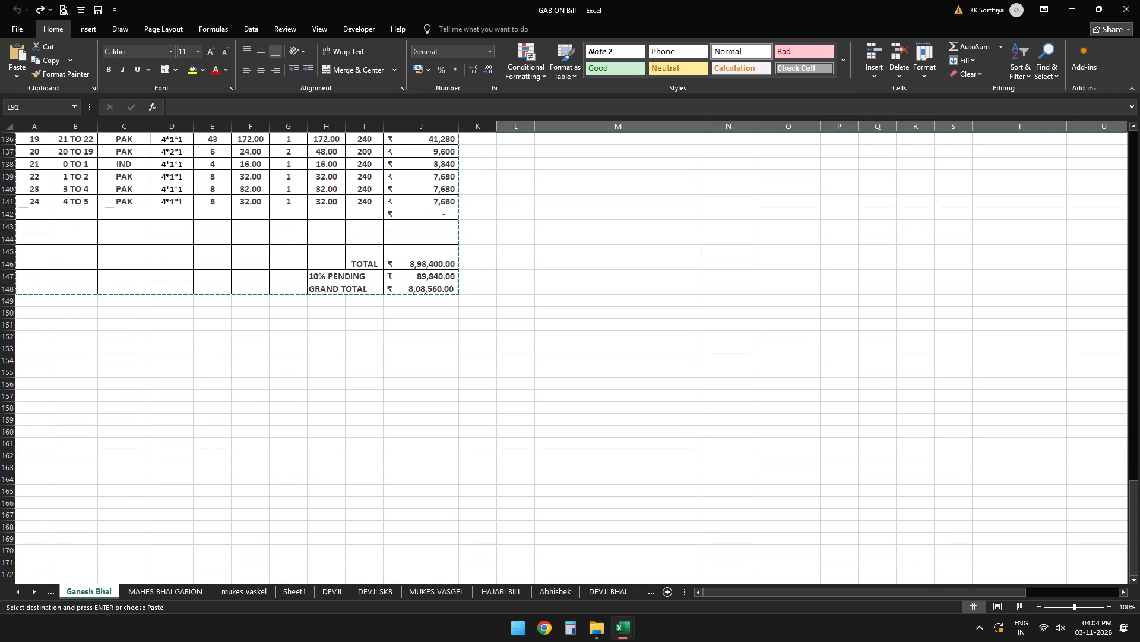
click(36, 316)
key(ctrl+v)
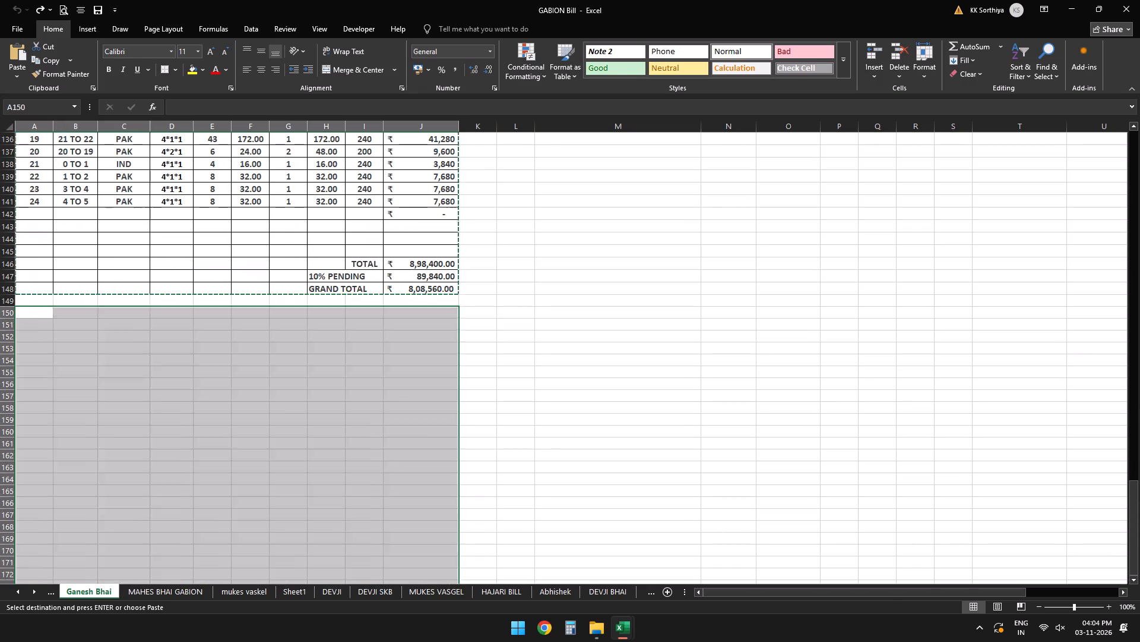
Change the site line of the pasted bill to SITE : 1124 TO 1123.
scroll(327, 355, down, 2)
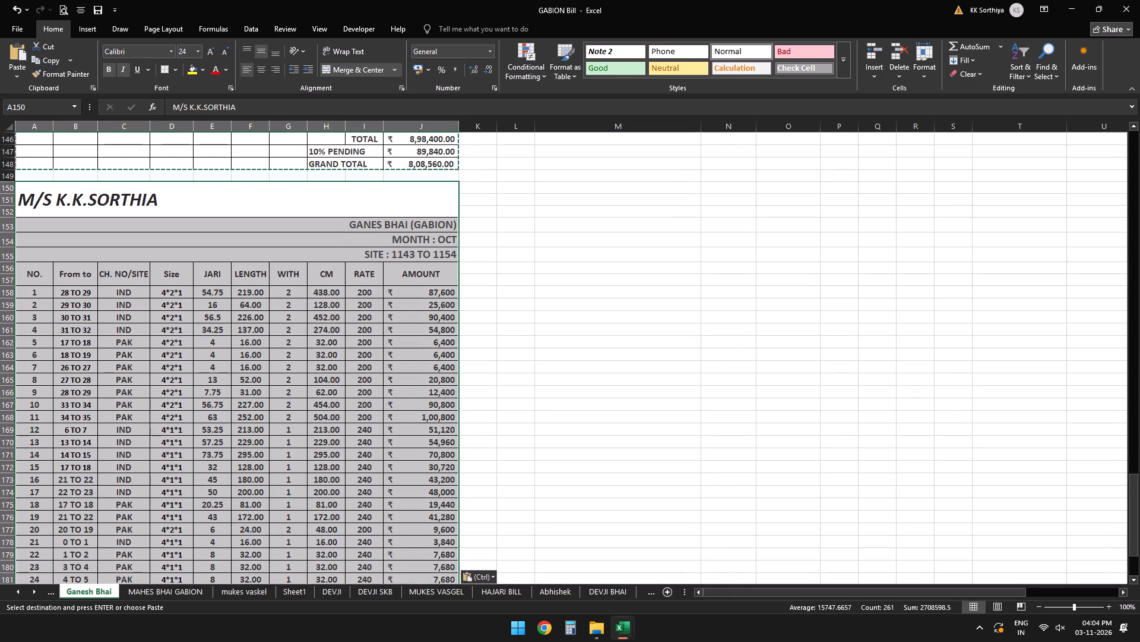
click(413, 258)
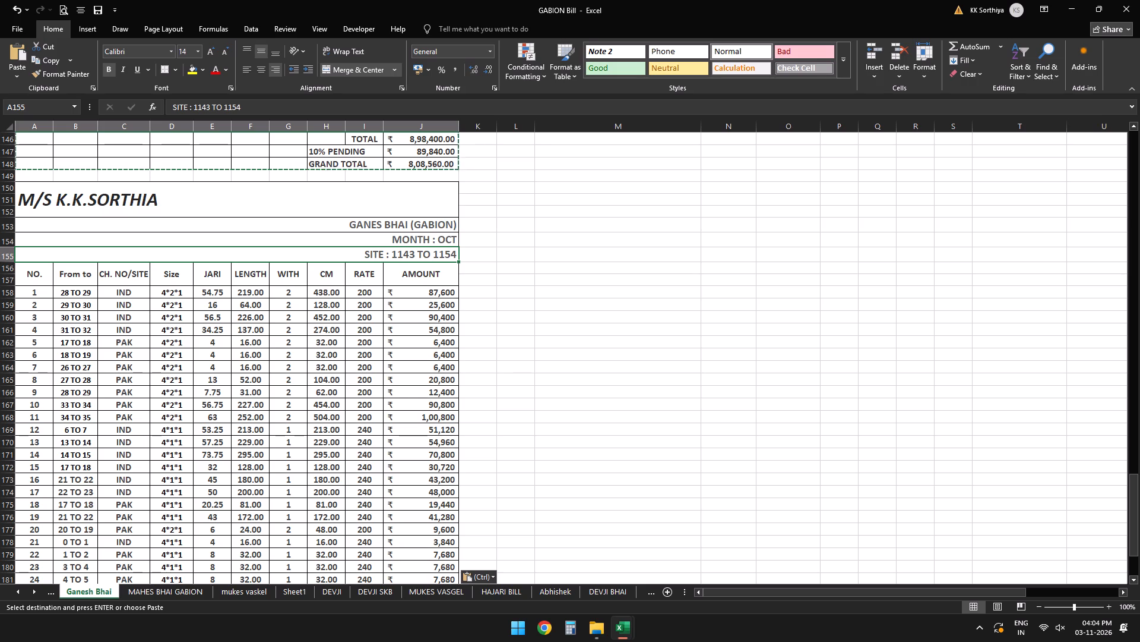
click(242, 106)
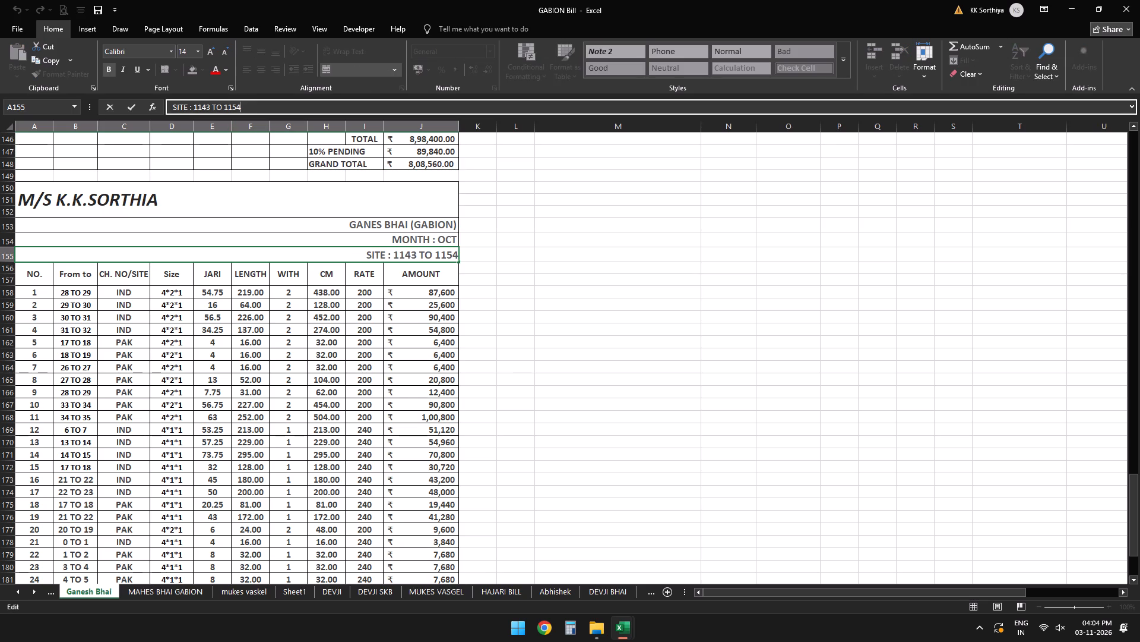
key(BackSpace)
key(BackSpace)
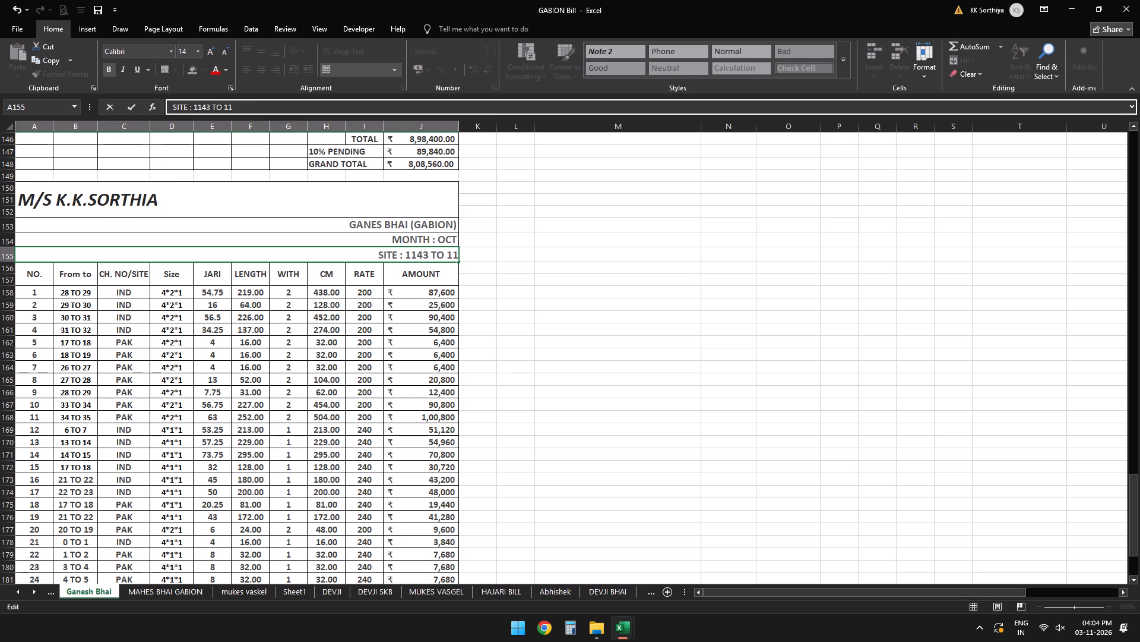
text(23)
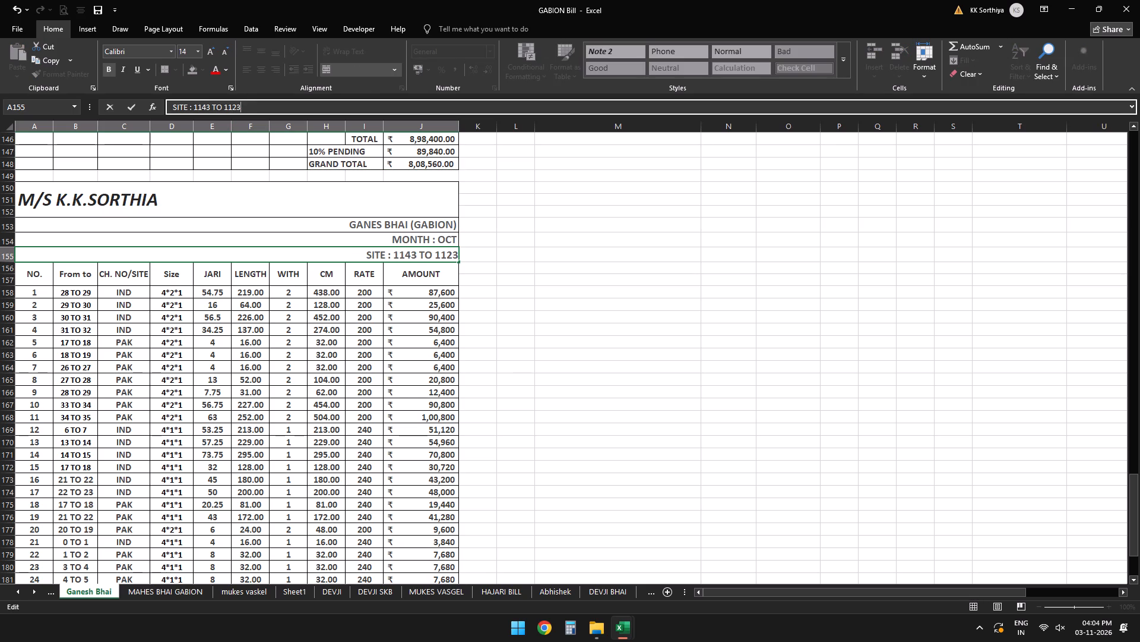
key(Left)
key(Left)
key(Left)
key(Left)
key(Left)
key(Left)
key(Left)
key(Left)
key(BackSpace)
key(BackSpace)
text(24)
key(Return)
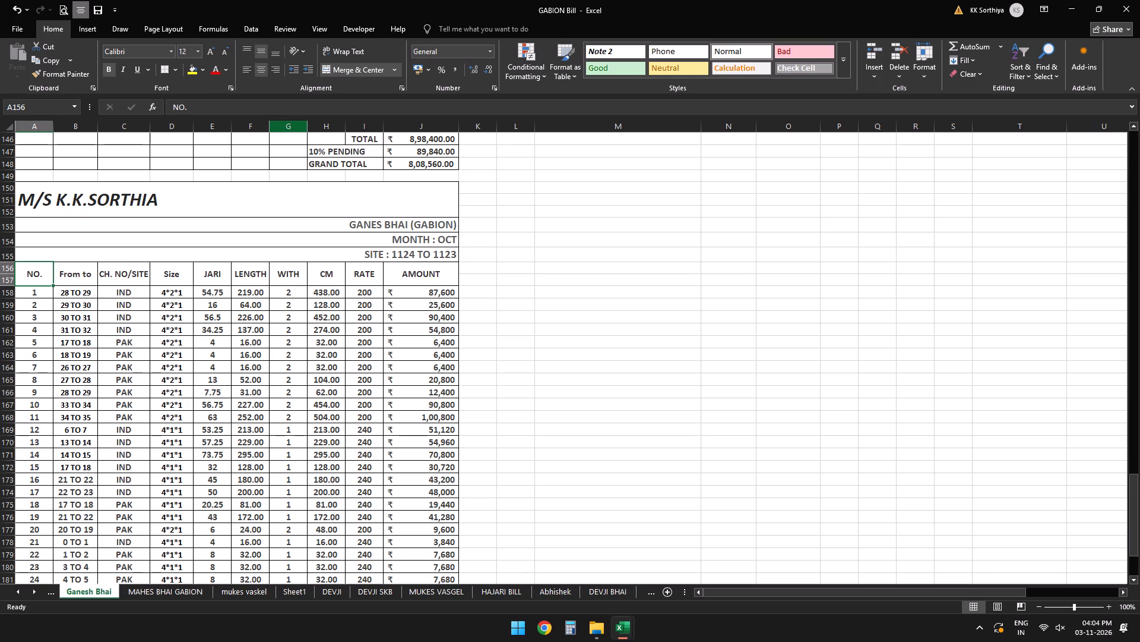
Clear the From to, CH. NO/SITE, Size, JARI, LENGTH, WITH and RATE entries in rows 158 to 181 of the pasted bill.
scroll(241, 336, down, 1)
drag(82, 228, 83, 260)
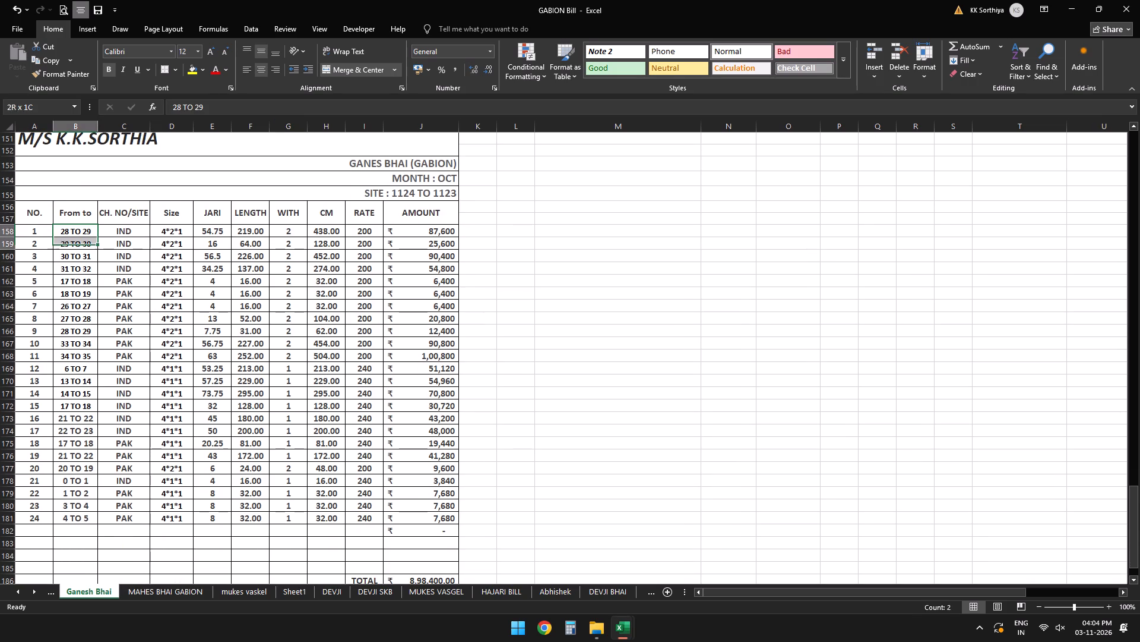
drag(83, 260, 209, 503)
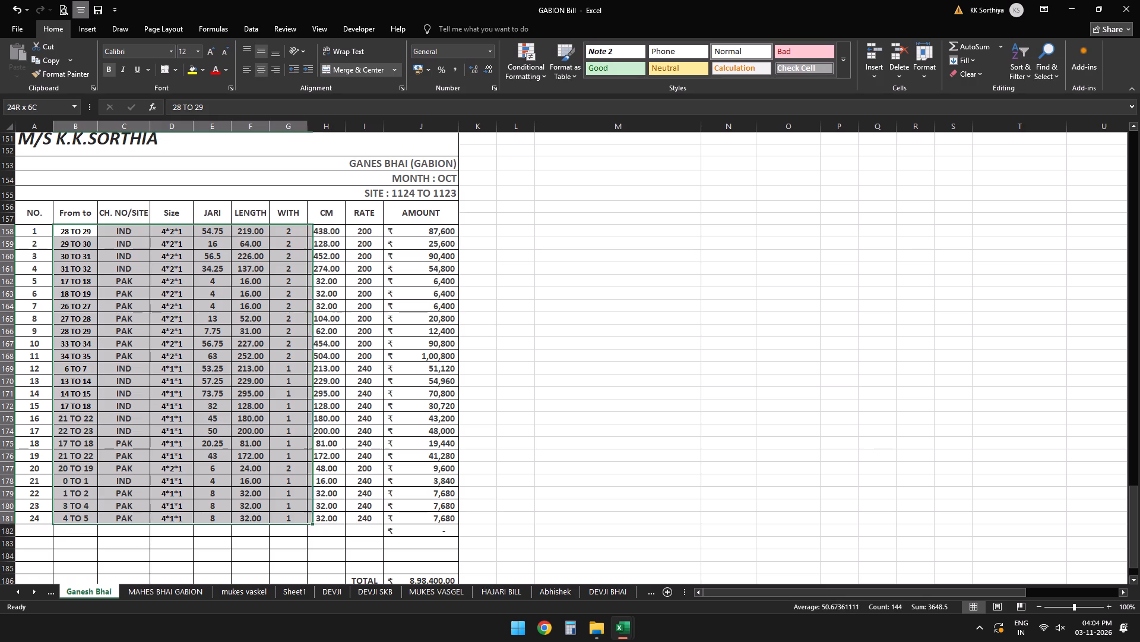
drag(209, 503, 171, 521)
key(Delete)
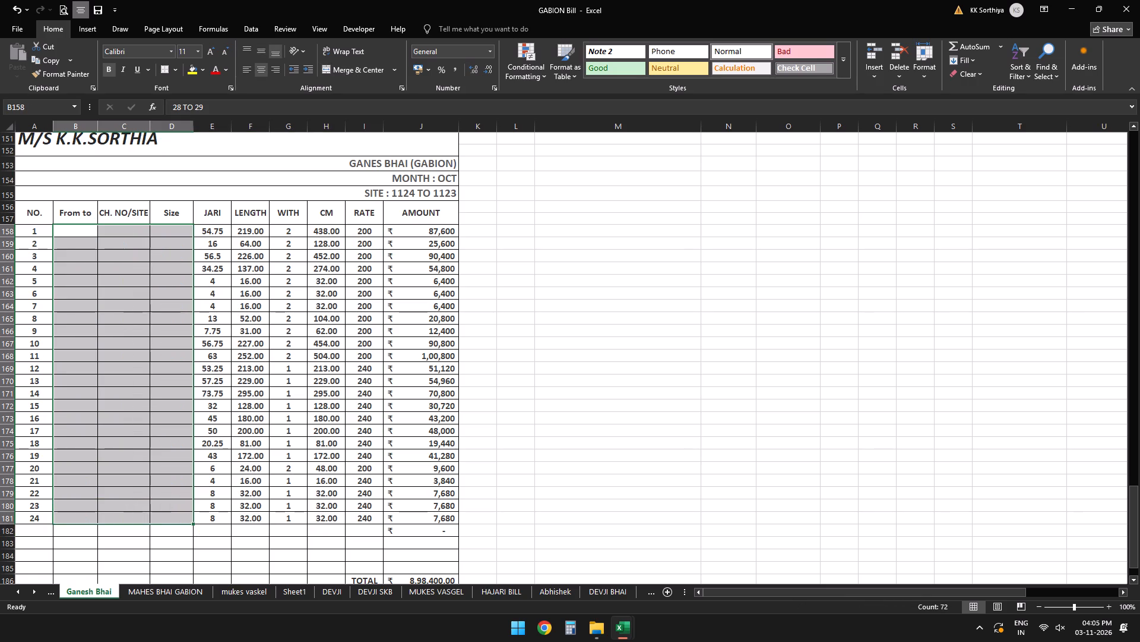
drag(205, 229, 218, 501)
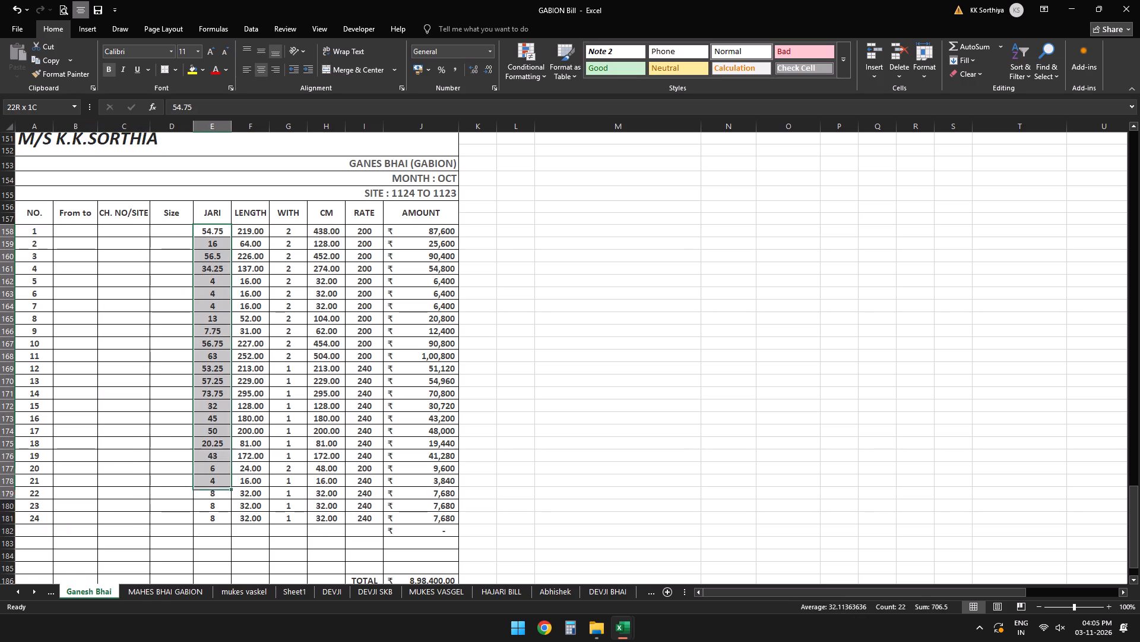
drag(218, 501, 267, 519)
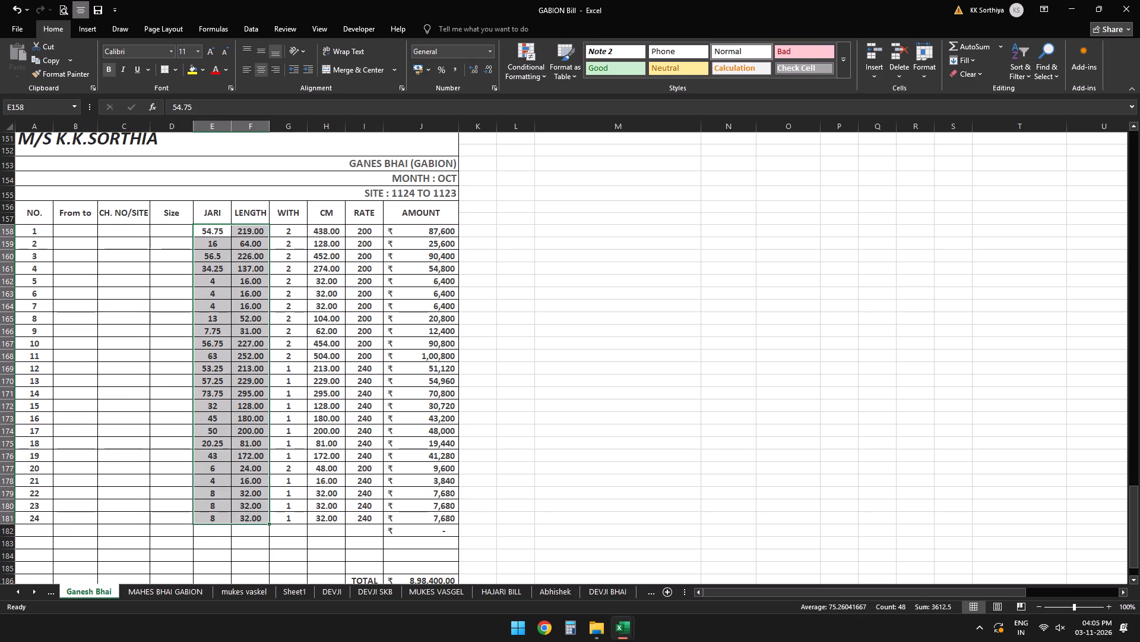
key(Delete)
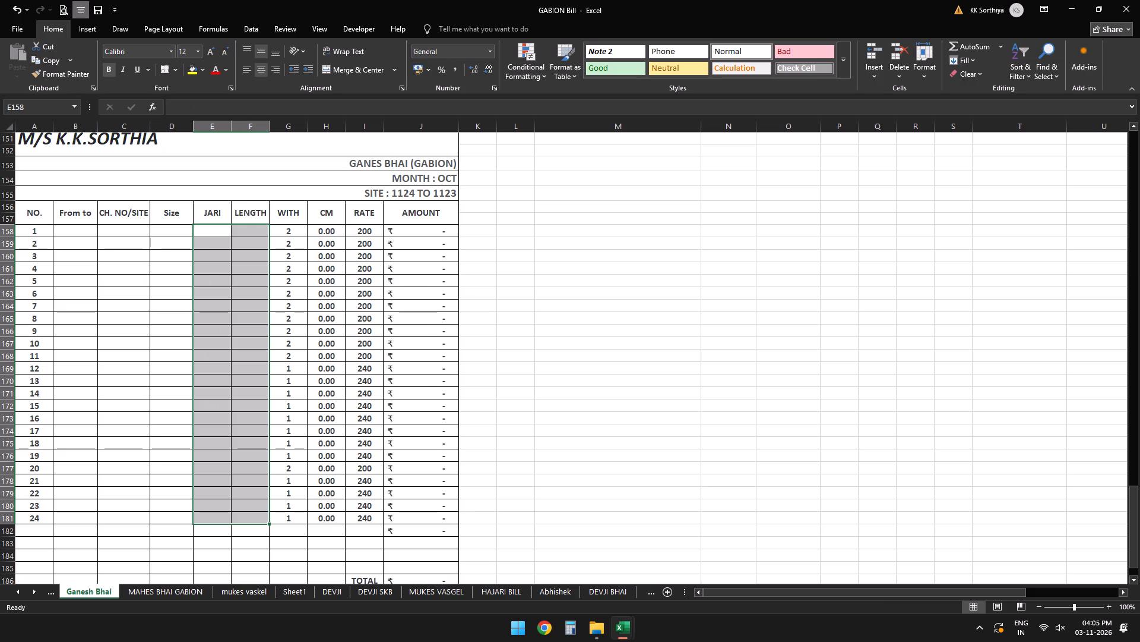
drag(290, 232, 300, 427)
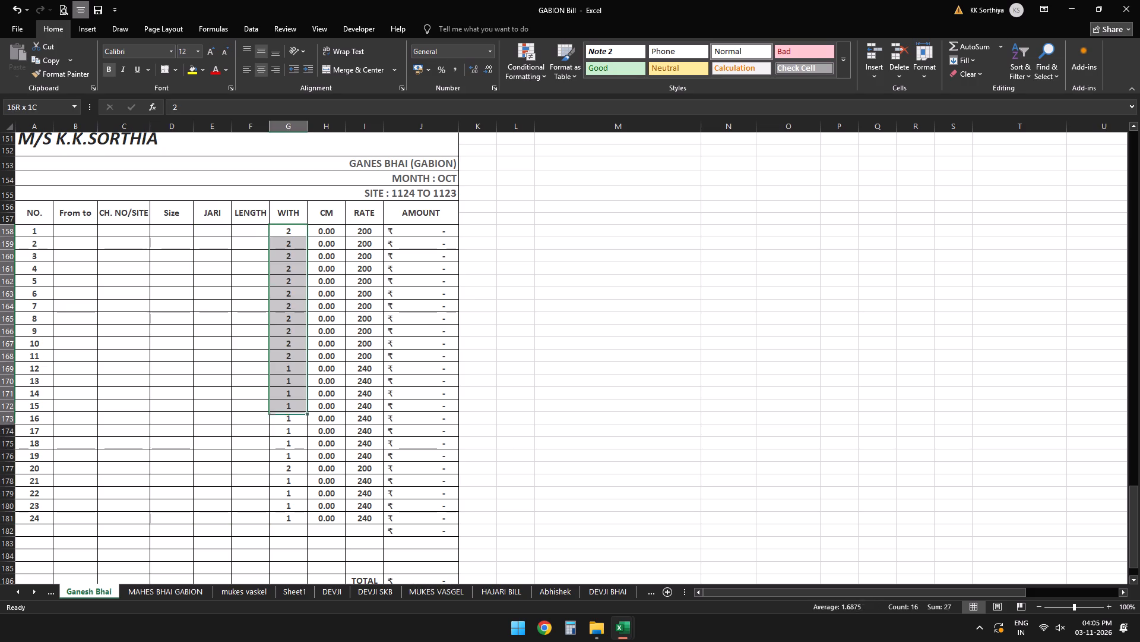
drag(300, 427, 286, 515)
key(Delete)
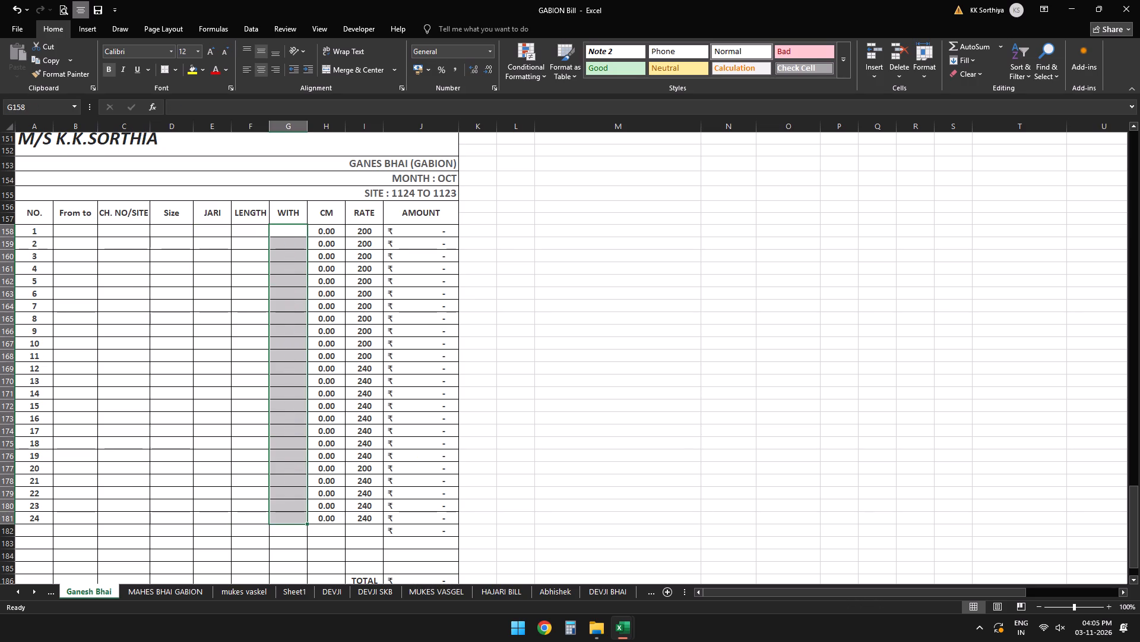
drag(369, 234, 346, 445)
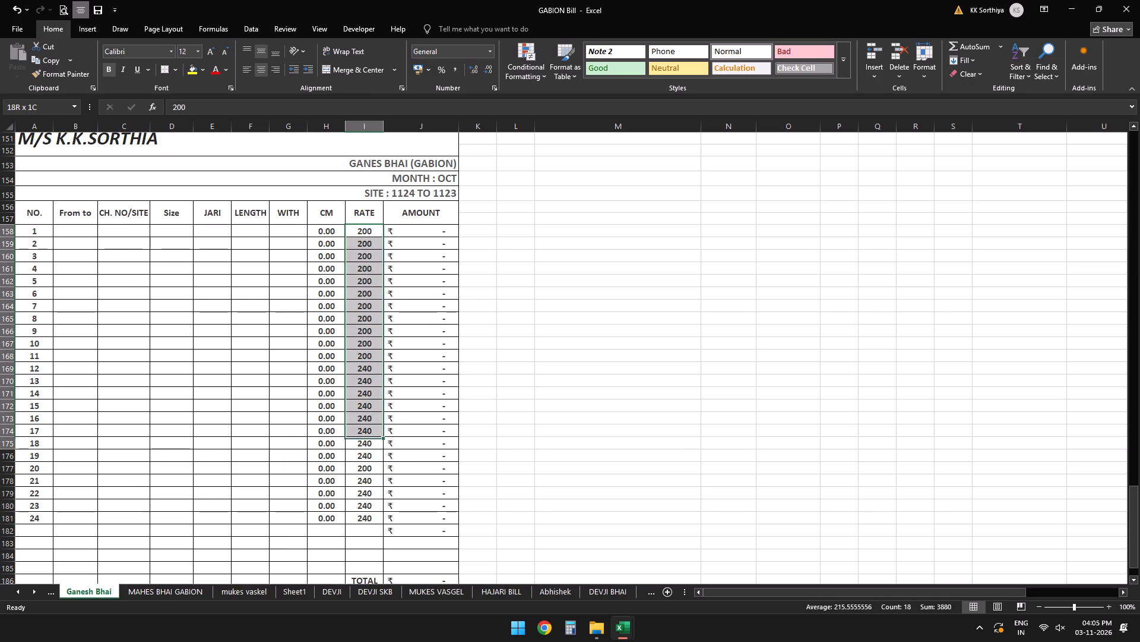
drag(346, 445, 356, 520)
key(Delete)
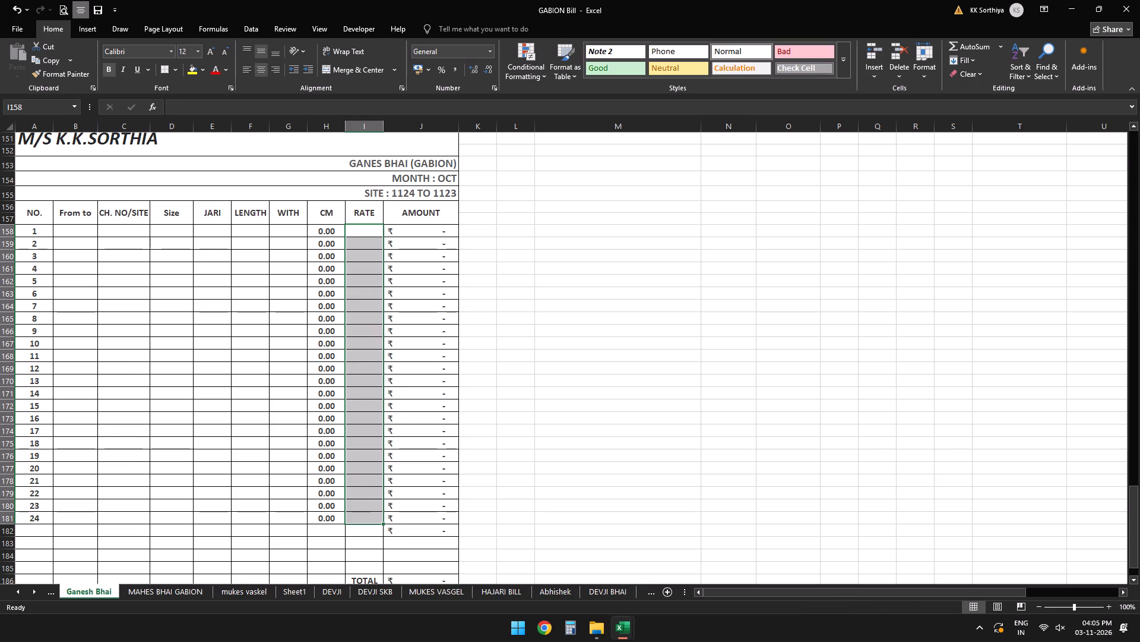
Save the GABION Bill workbook and close the open windows to return to the desktop.
click(74, 229)
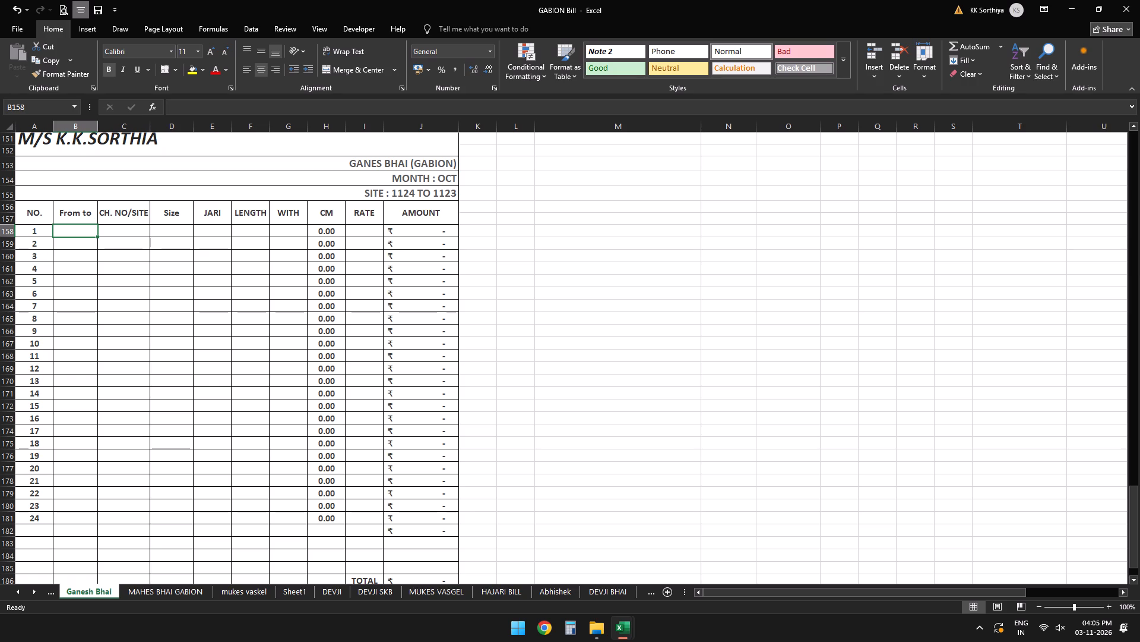
key(ctrl+s)
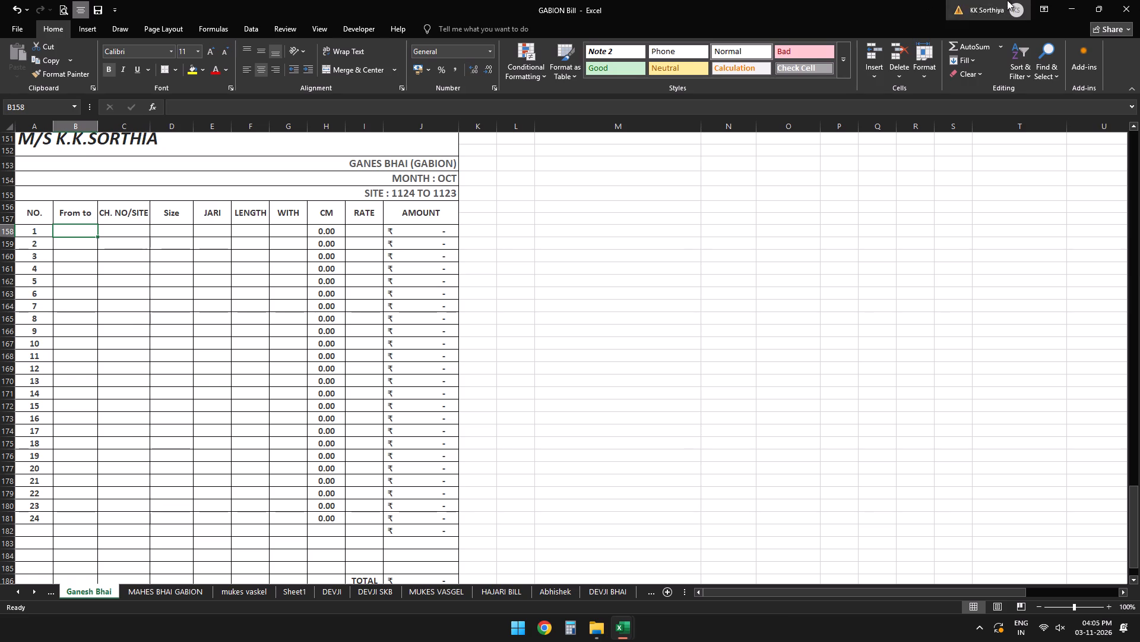
click(1139, 0)
double_click(1139, 0)
click(1139, 0)
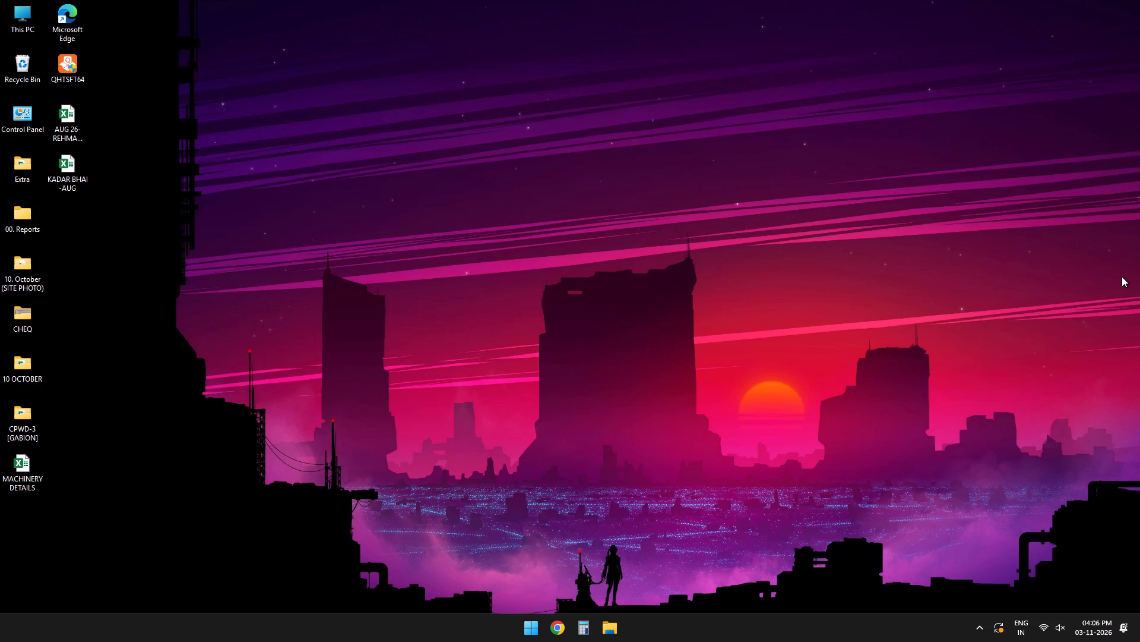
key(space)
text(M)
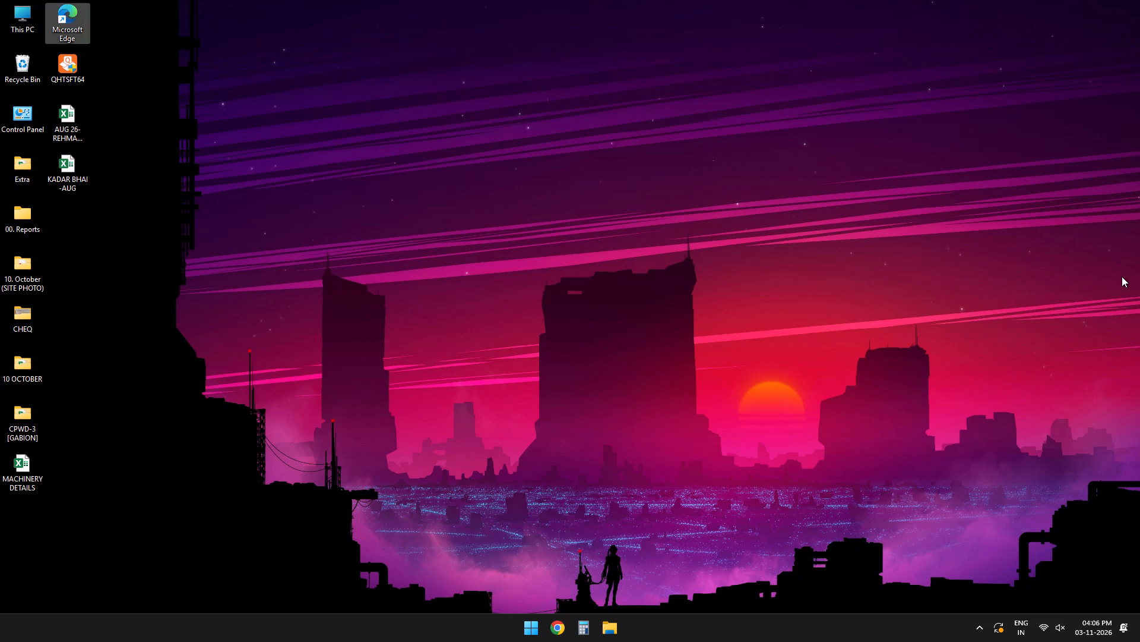
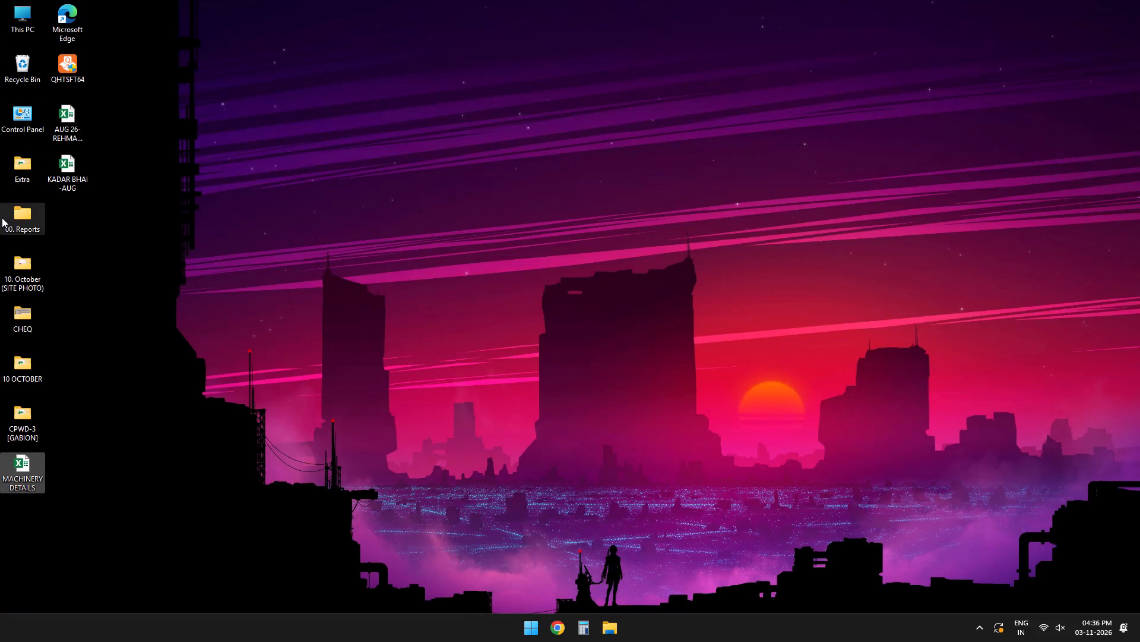
Open the GABION Bill workbook from the 2026 - JAN TO DEC folder inside 00. Reports.
double_click(2, 218)
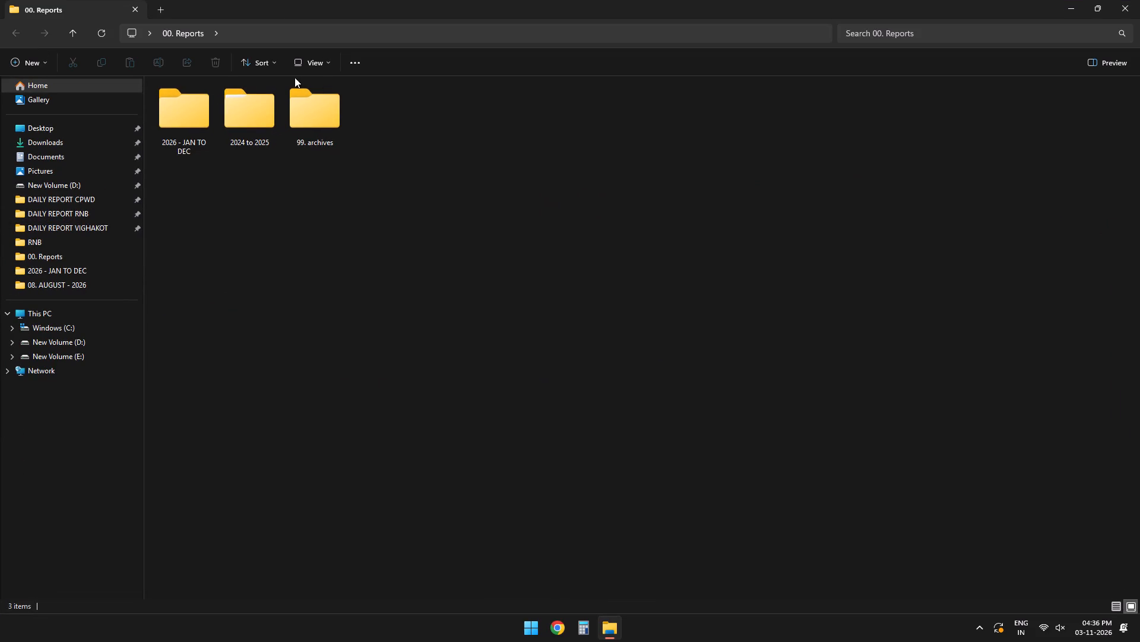
triple_click(198, 124)
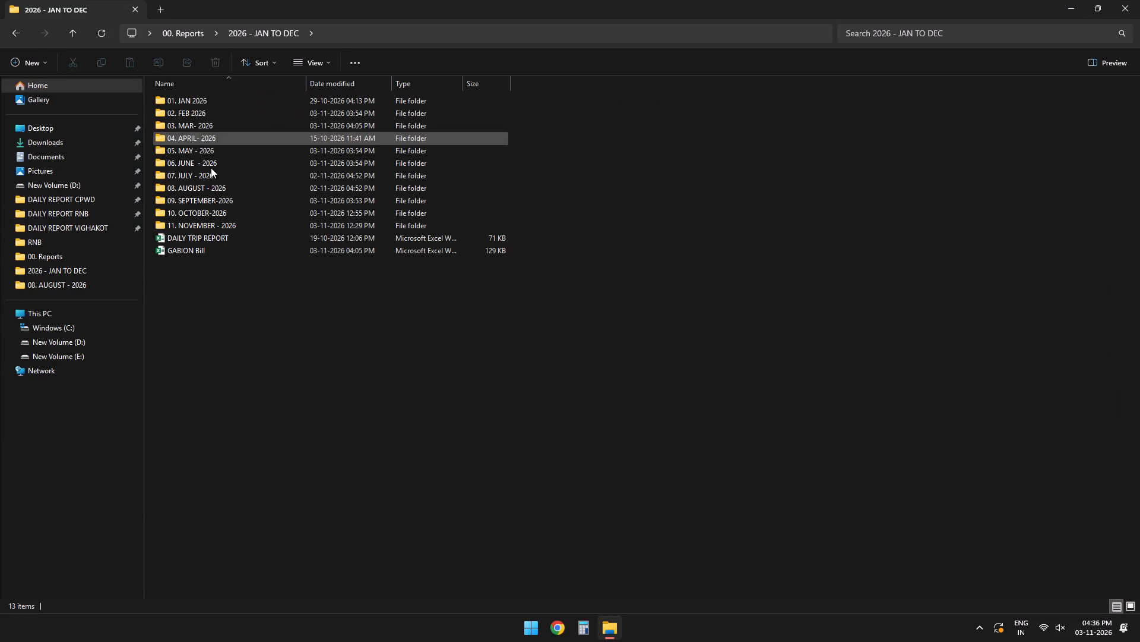
double_click(199, 253)
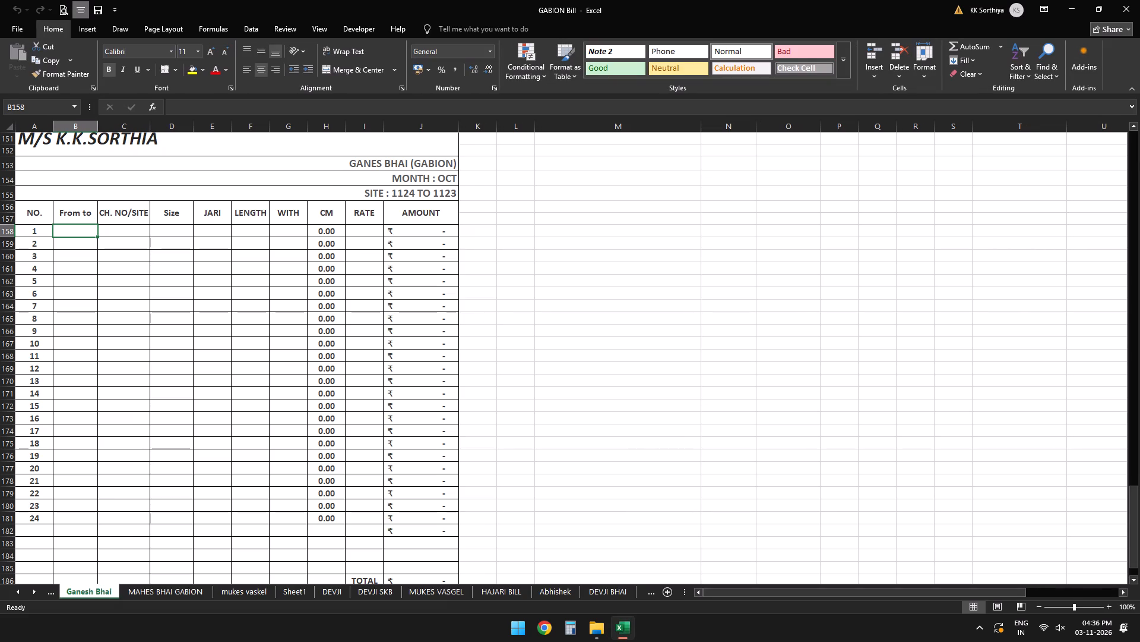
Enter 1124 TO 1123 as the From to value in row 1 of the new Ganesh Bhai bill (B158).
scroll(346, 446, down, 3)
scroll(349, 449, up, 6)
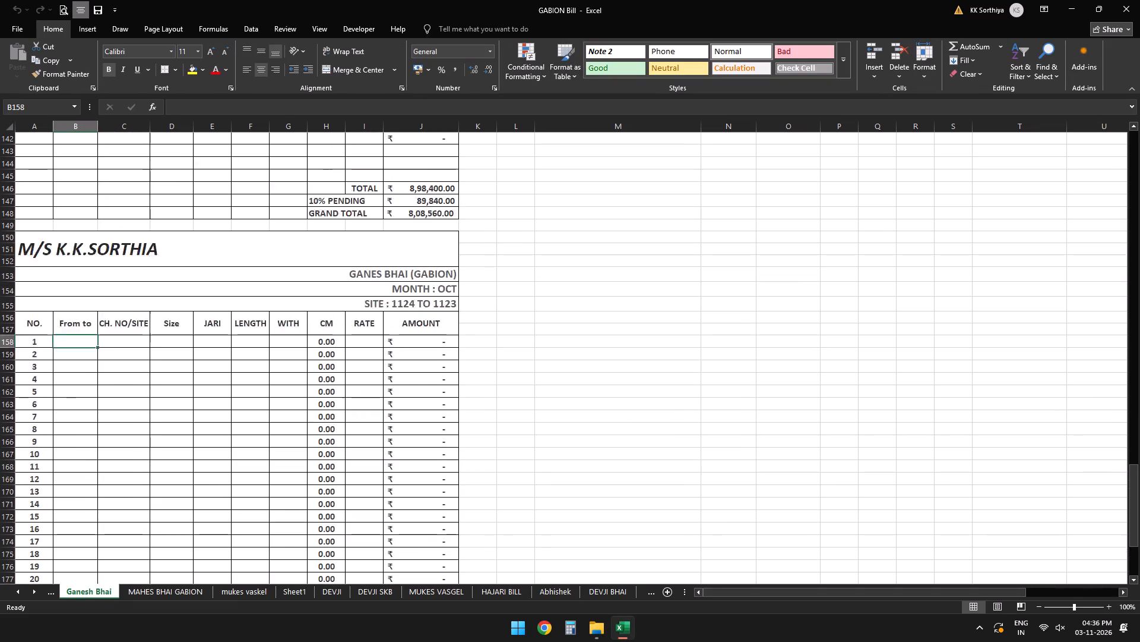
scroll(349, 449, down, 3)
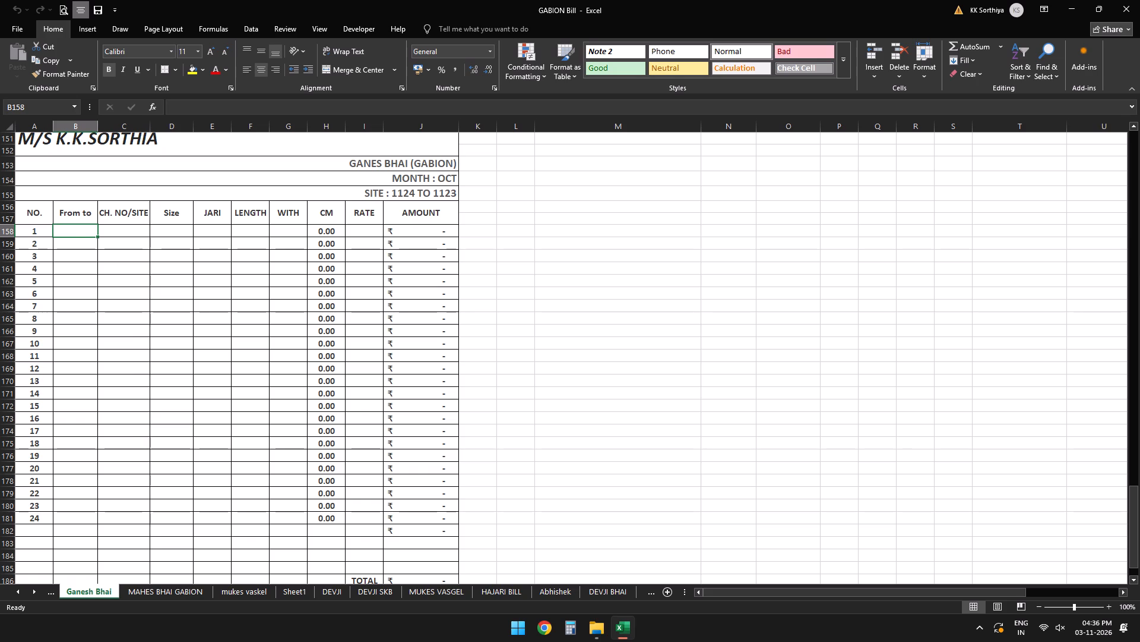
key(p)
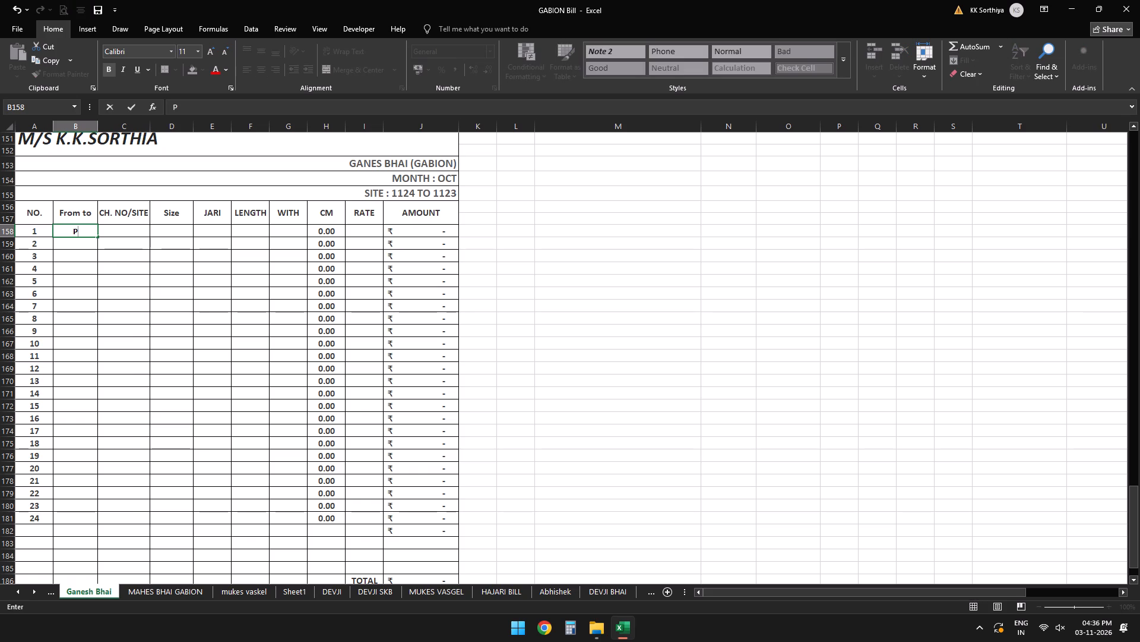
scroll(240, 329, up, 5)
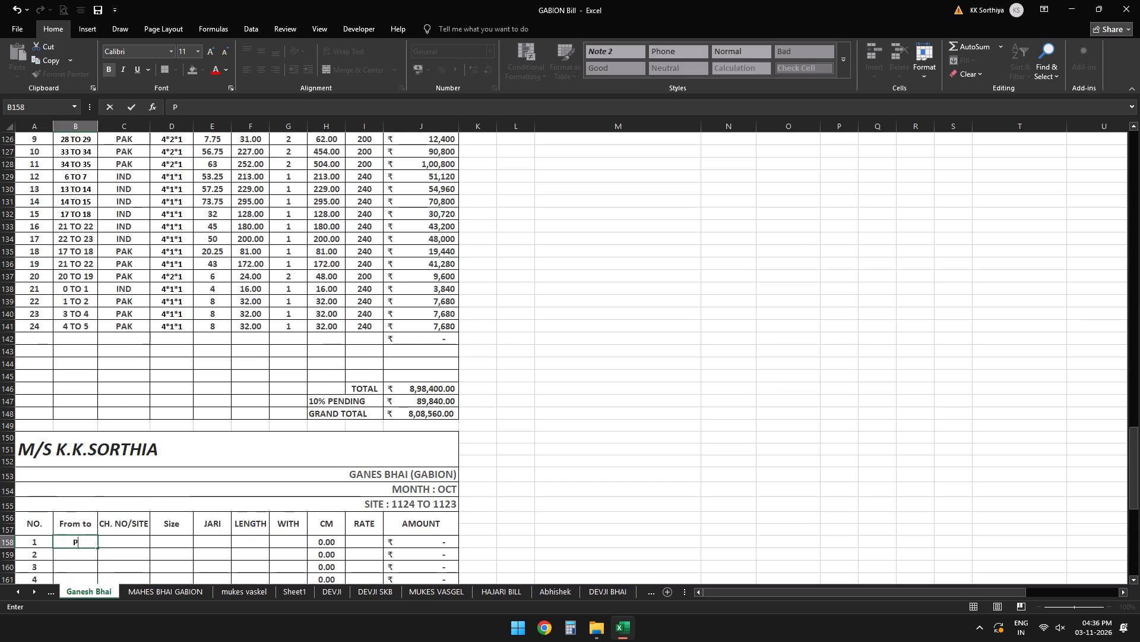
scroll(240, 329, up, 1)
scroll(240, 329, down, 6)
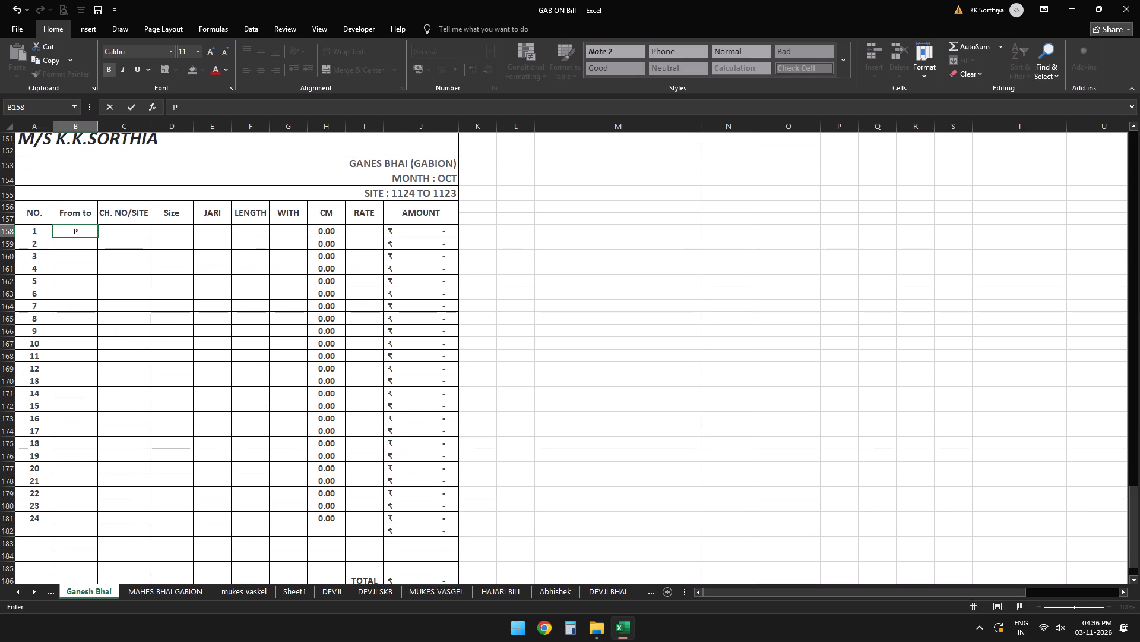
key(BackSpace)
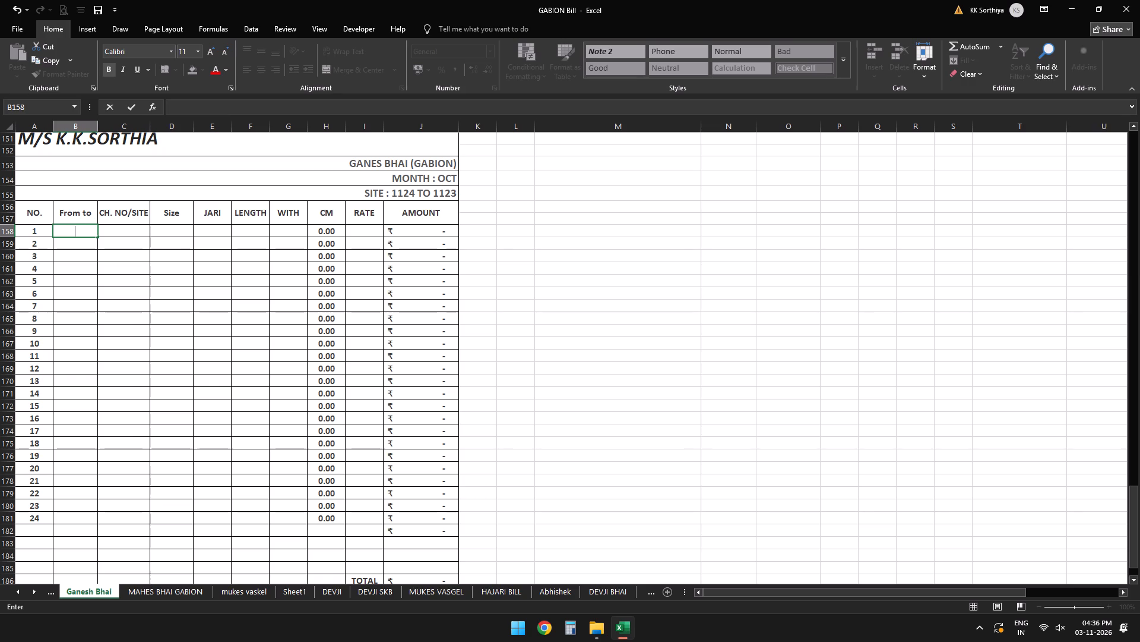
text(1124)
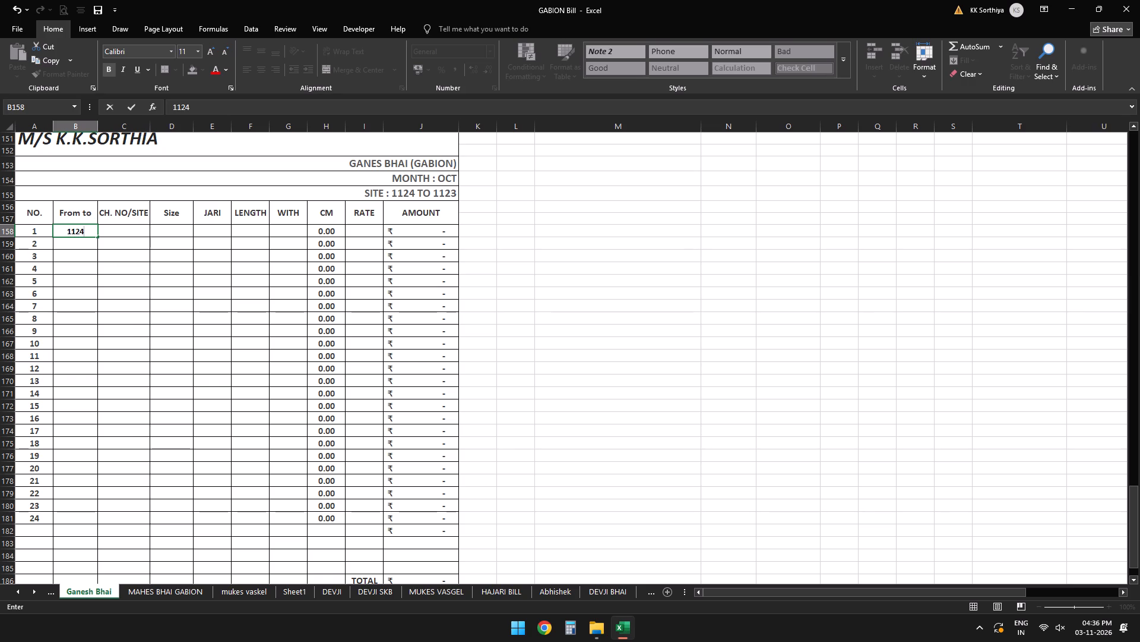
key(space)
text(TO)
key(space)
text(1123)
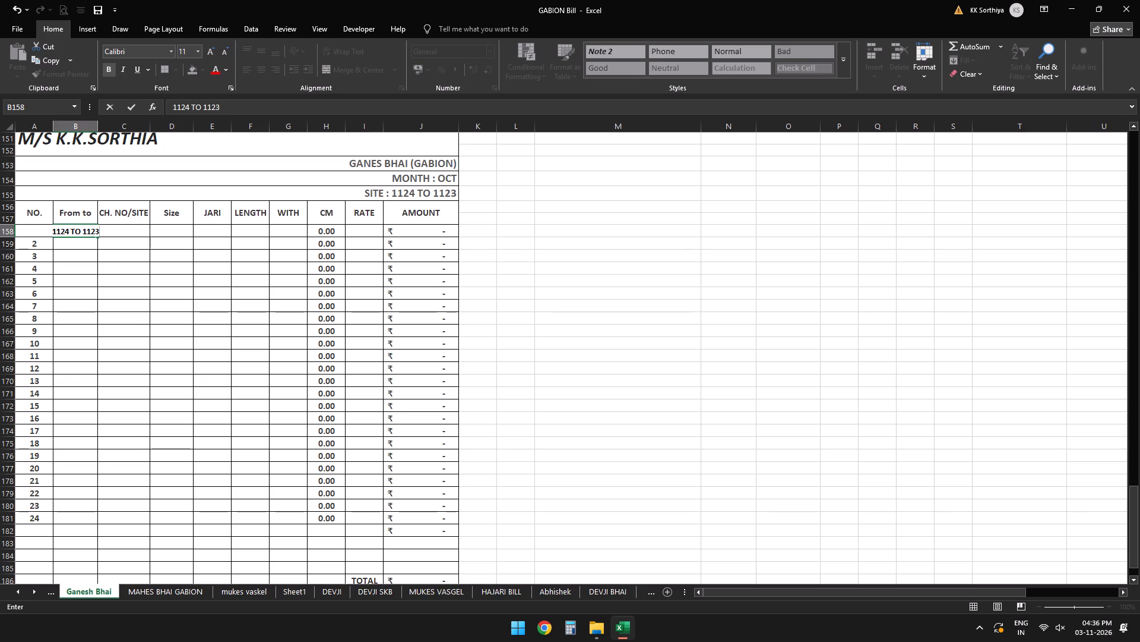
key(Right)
Auto-fit the width of the From to column (column B) to its contents.
scroll(240, 329, up, 3)
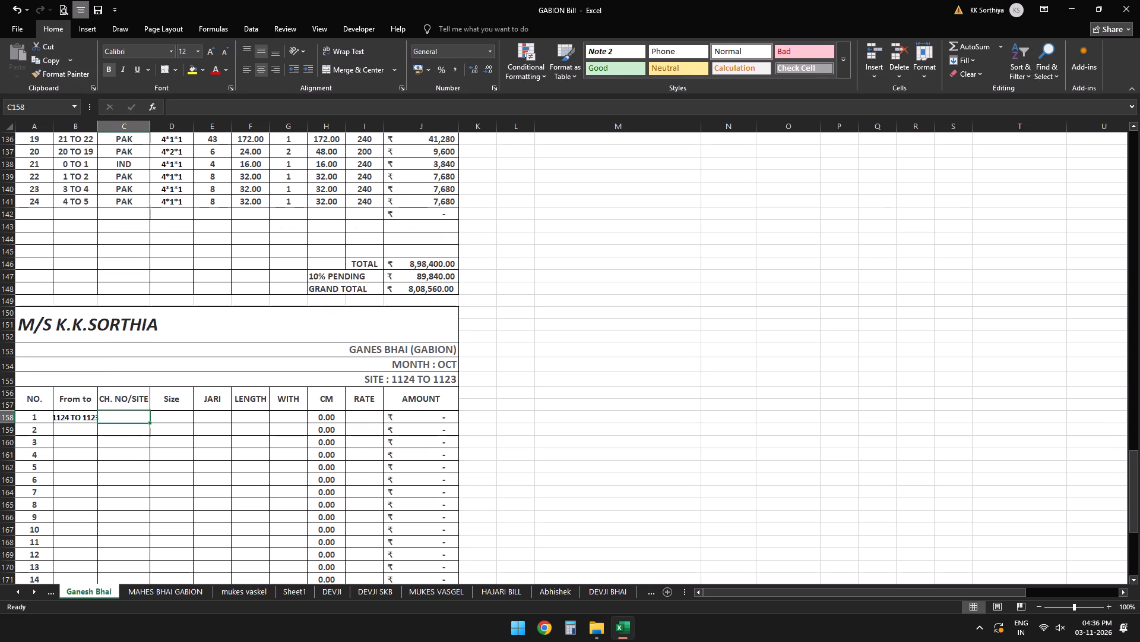
scroll(214, 319, down, 3)
scroll(211, 322, up, 1)
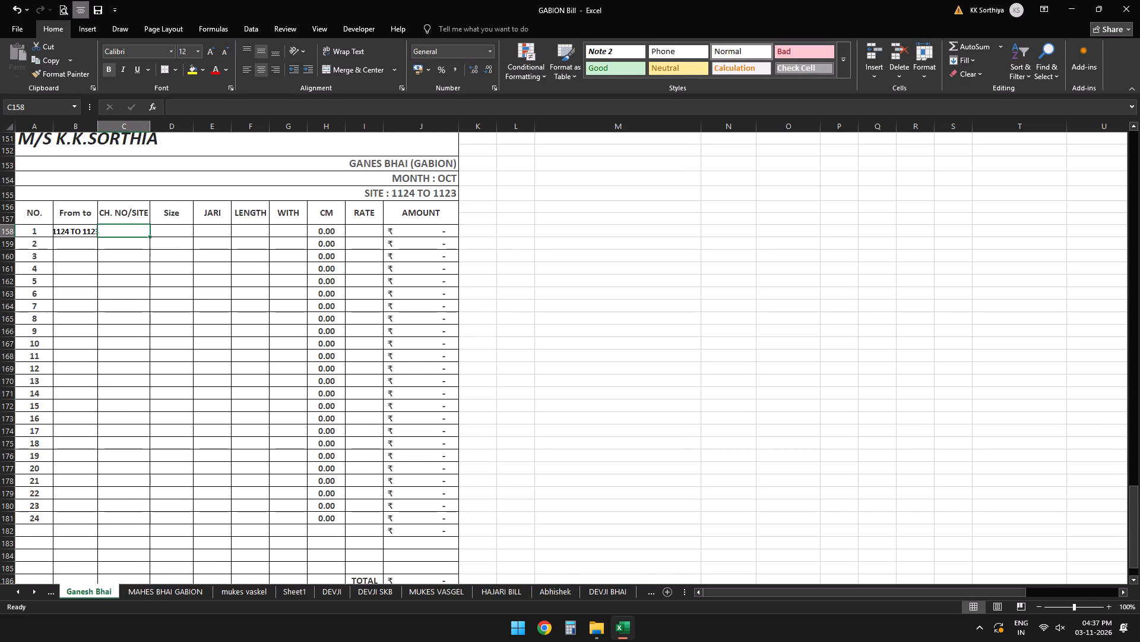
scroll(211, 322, up, 2)
scroll(211, 322, down, 1)
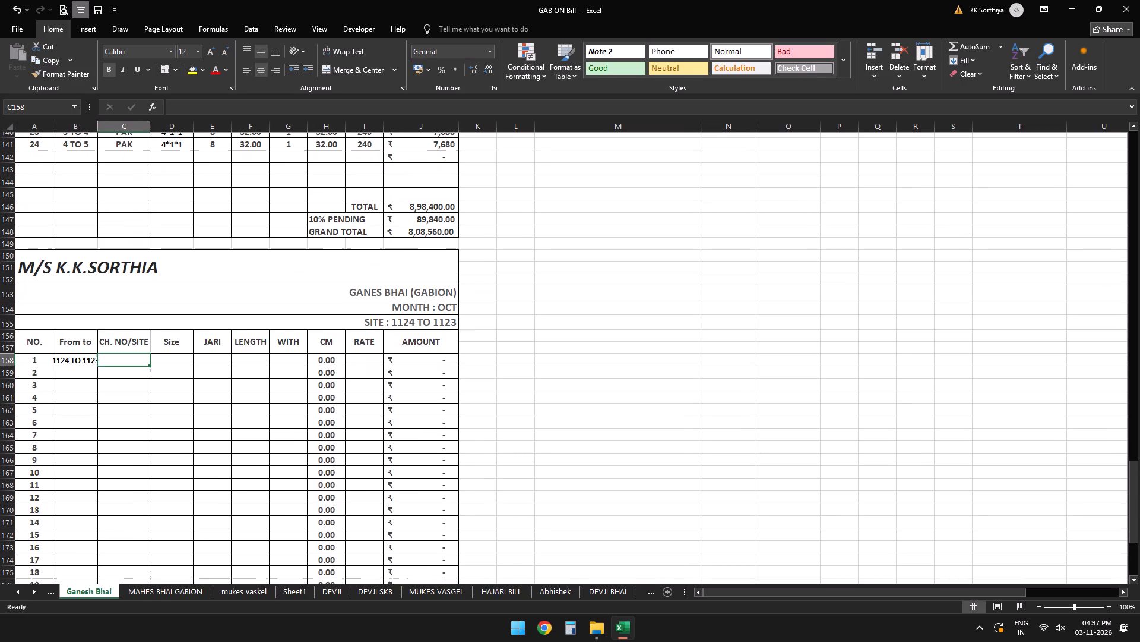
click(87, 125)
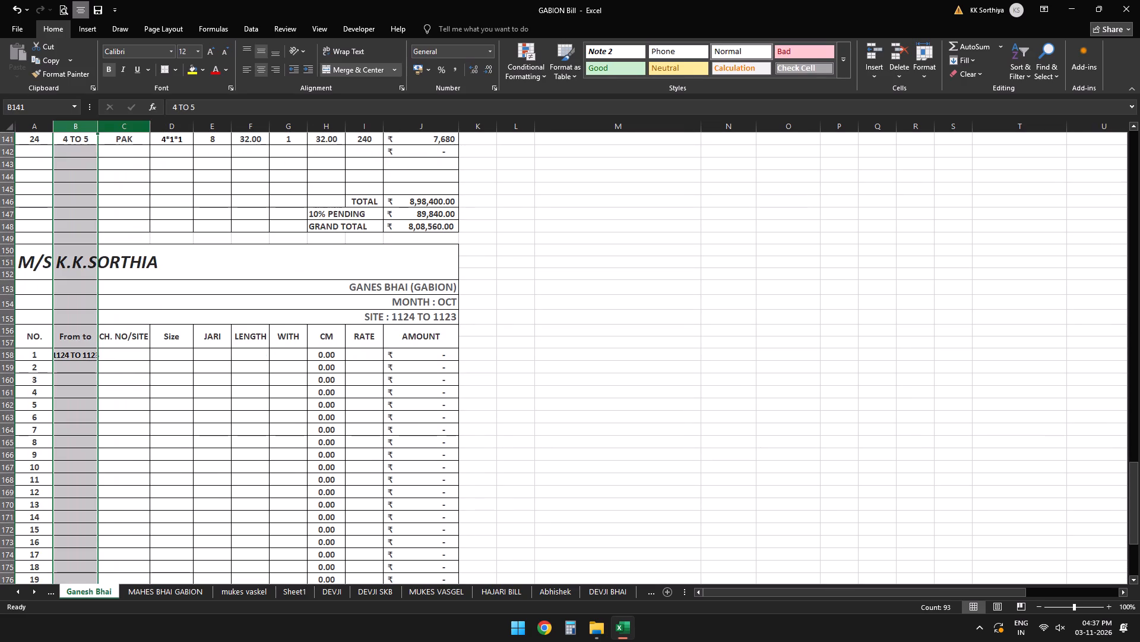
double_click(97, 127)
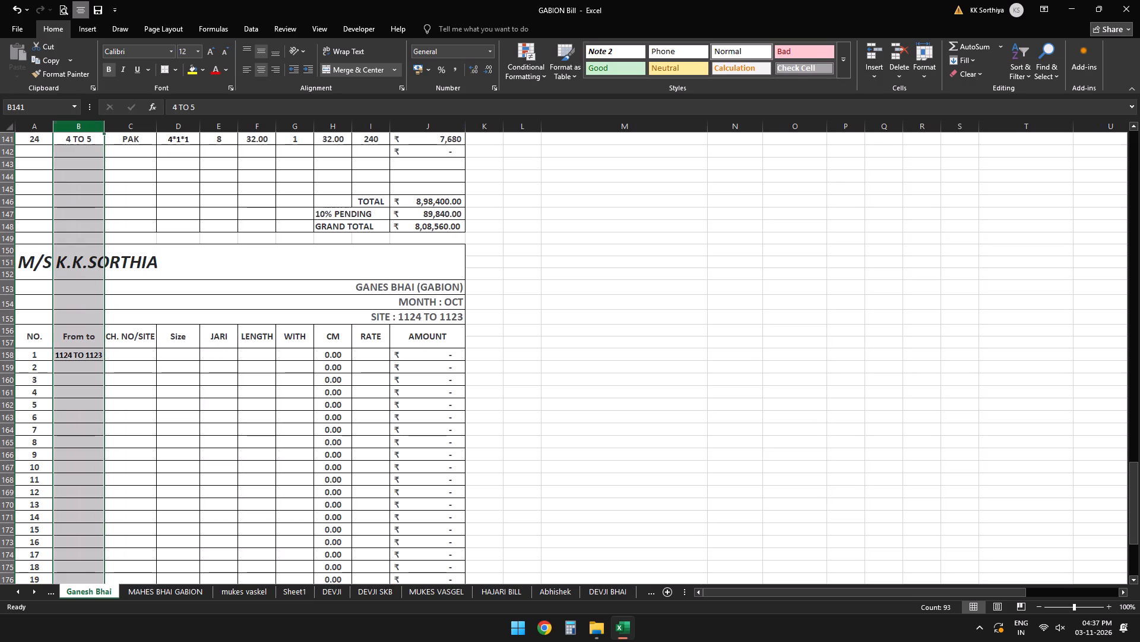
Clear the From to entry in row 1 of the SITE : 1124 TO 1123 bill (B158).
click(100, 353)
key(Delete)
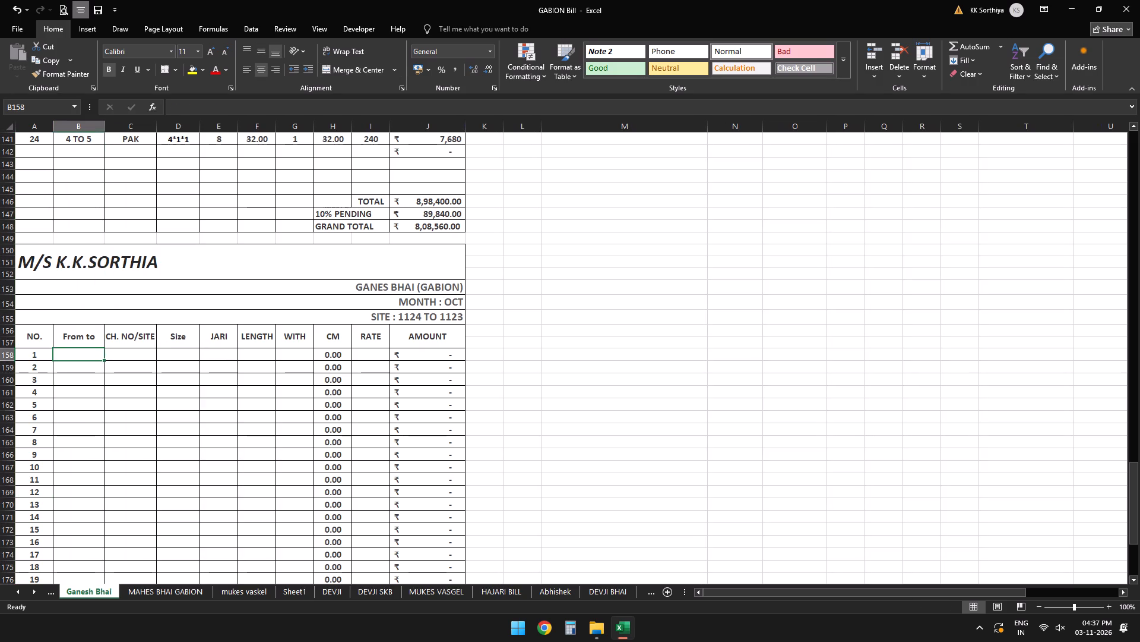
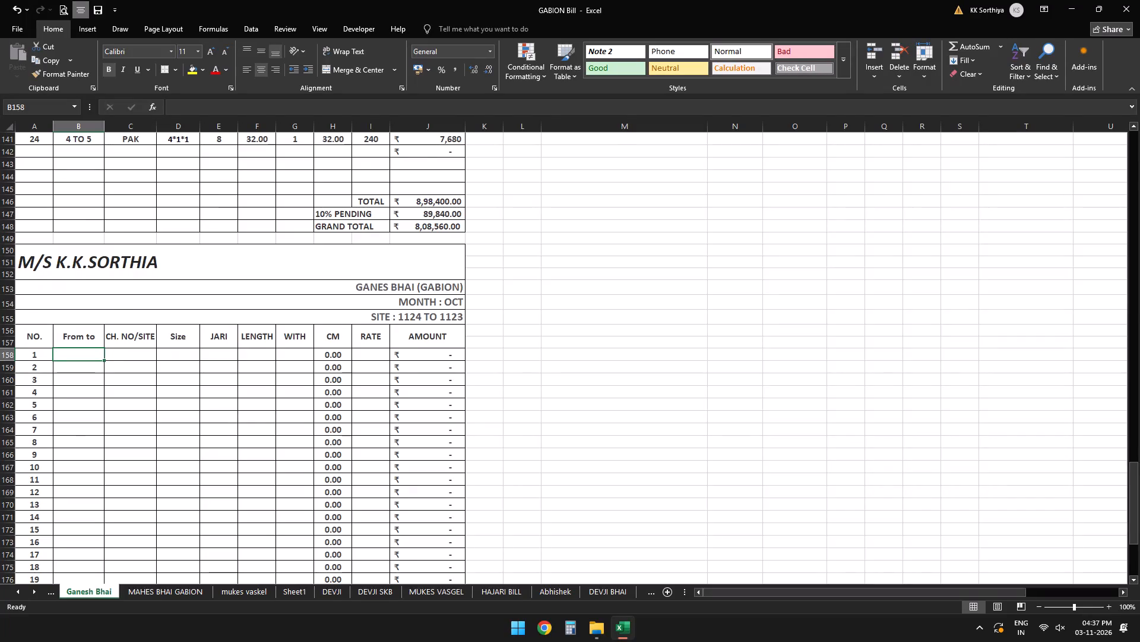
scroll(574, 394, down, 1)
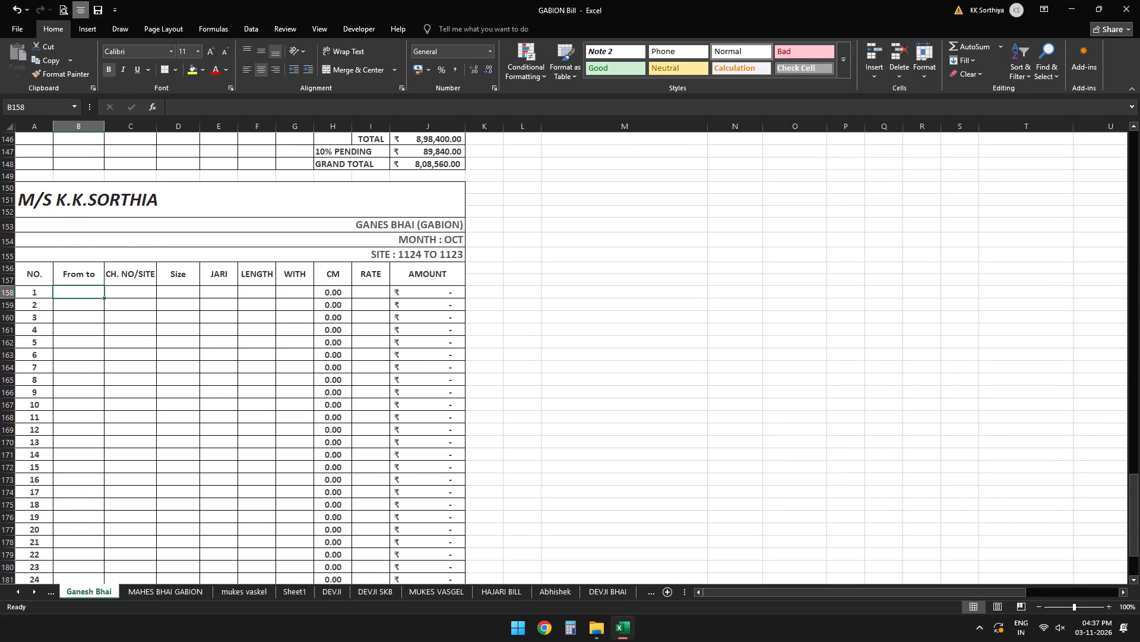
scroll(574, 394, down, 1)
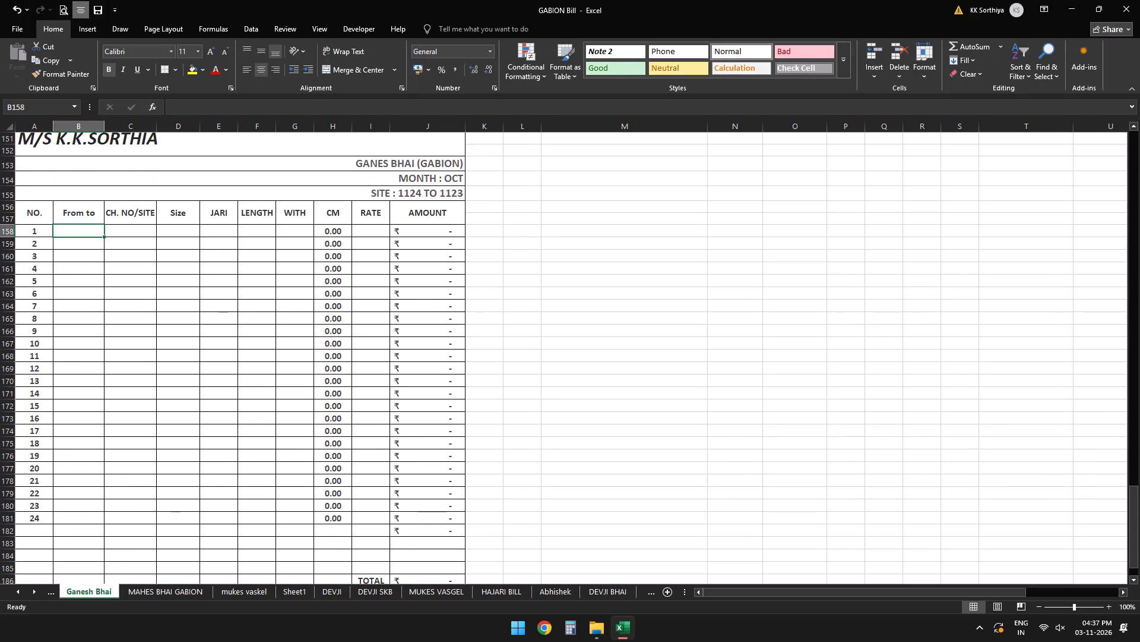
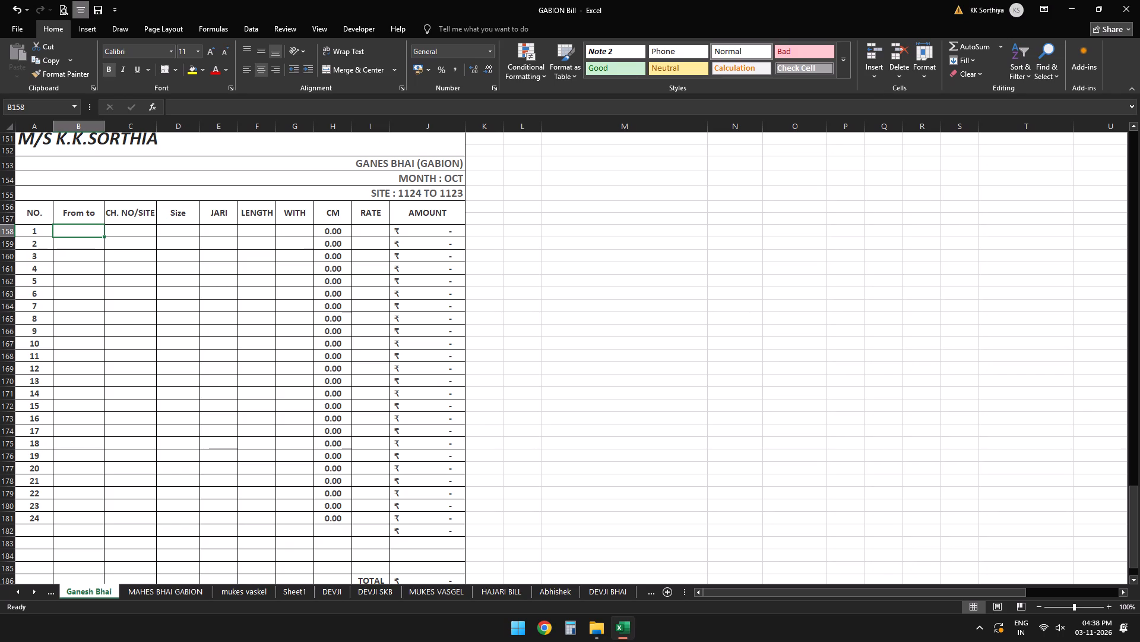
Fill row 1 of the 1124 TO 1123 bill with From to 1124 TO 1123, CH. NO/SITE PAK and Size 4*1*1.
text(1124)
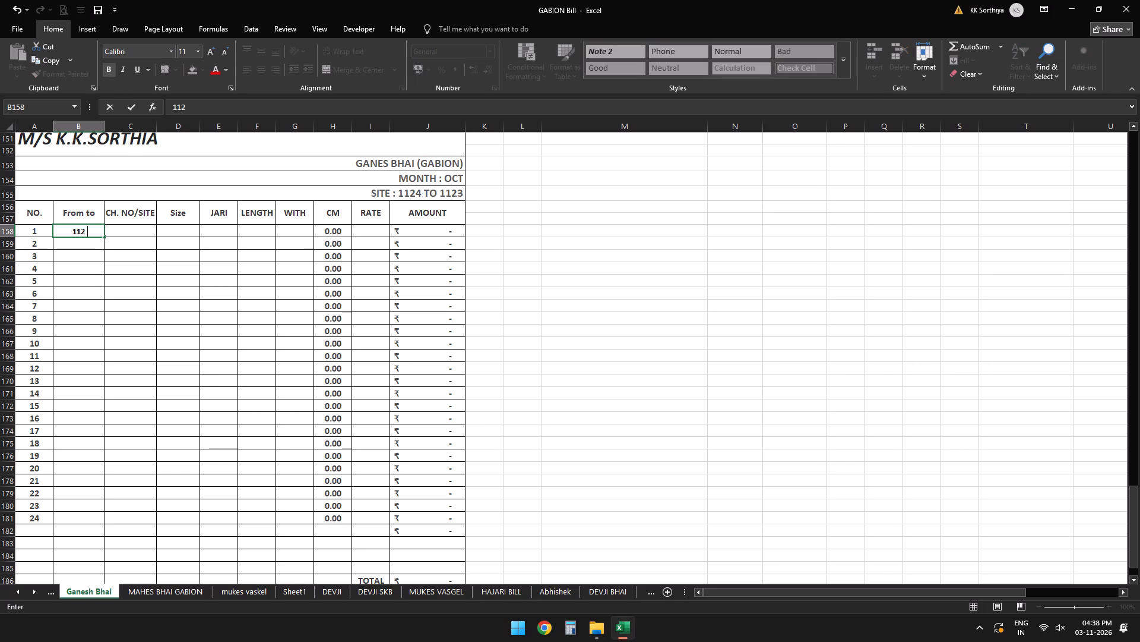
key(space)
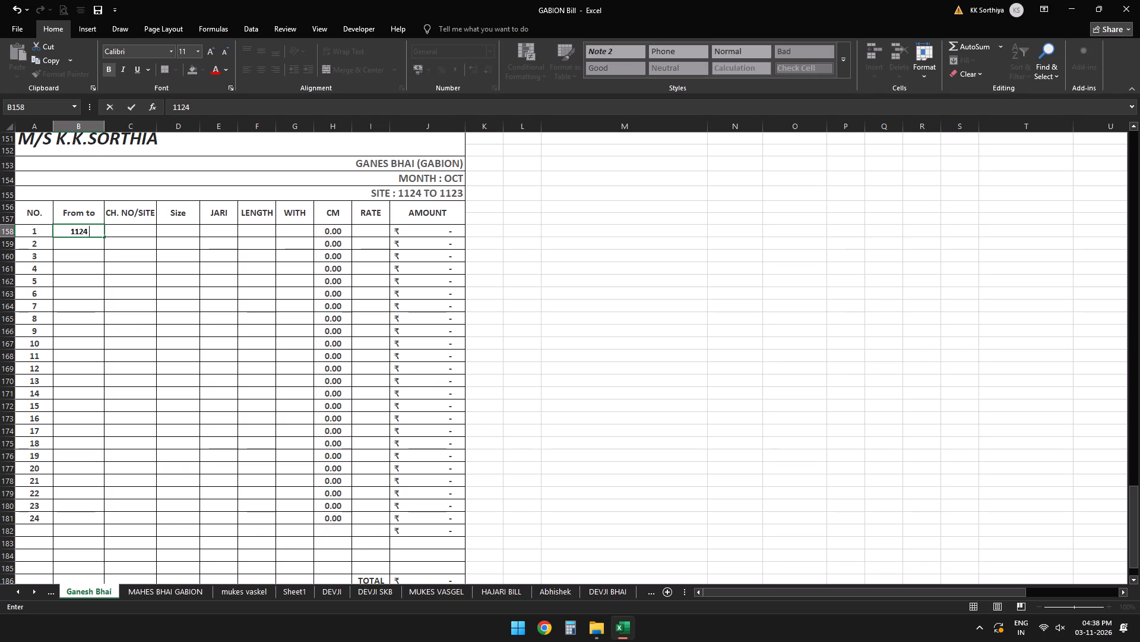
text(TO)
key(space)
text(1123)
key(Right)
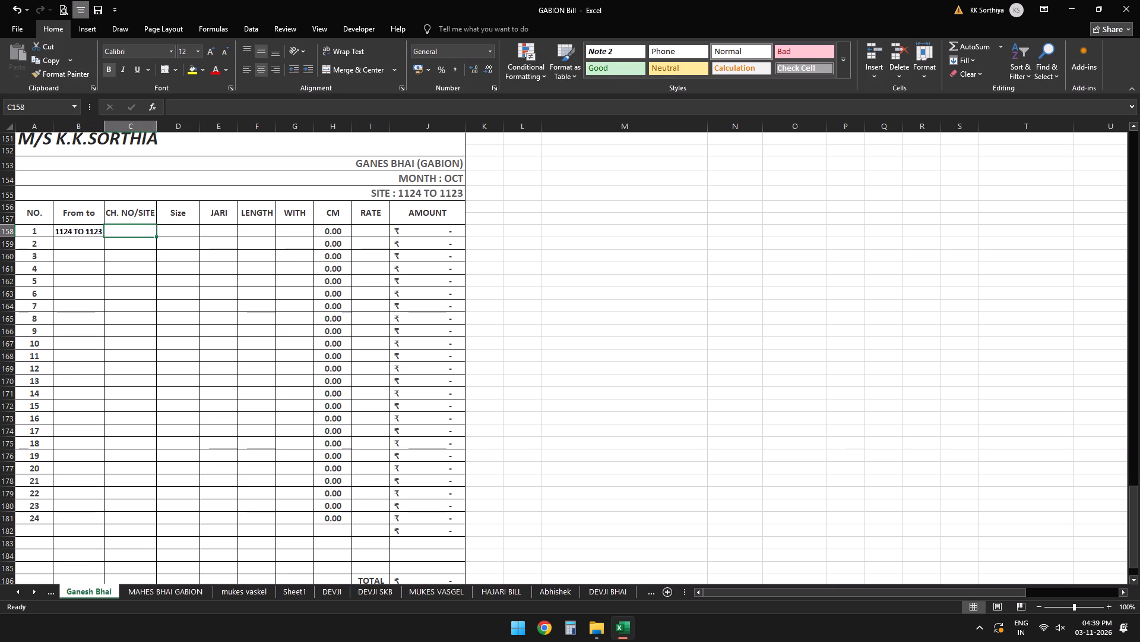
text(PAK)
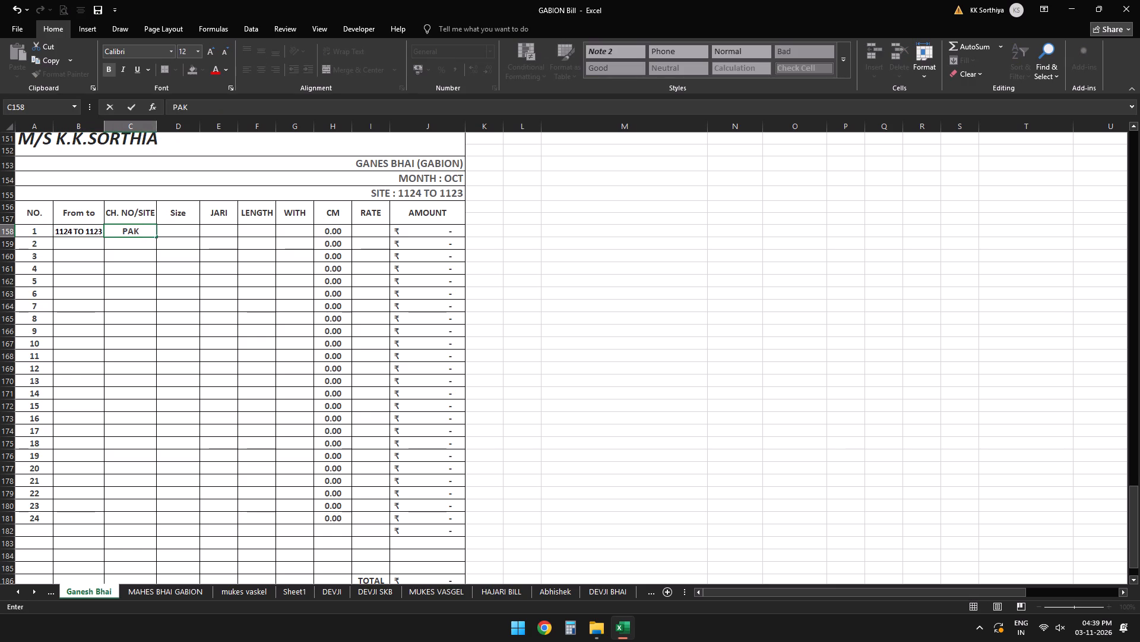
key(Right)
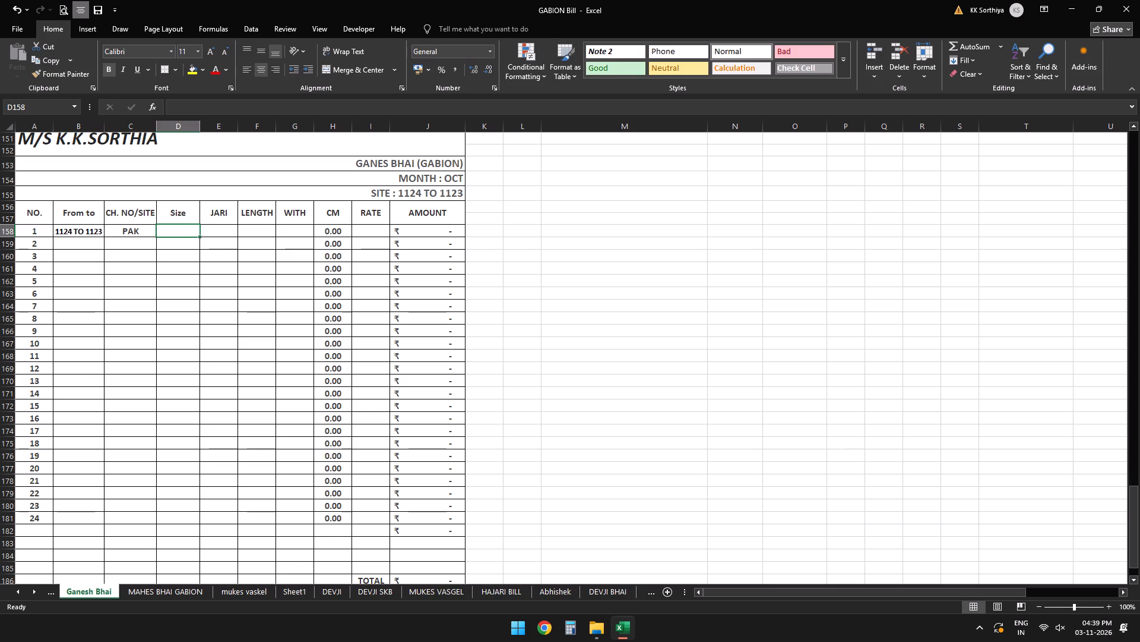
text(4*1*1)
key(Right)
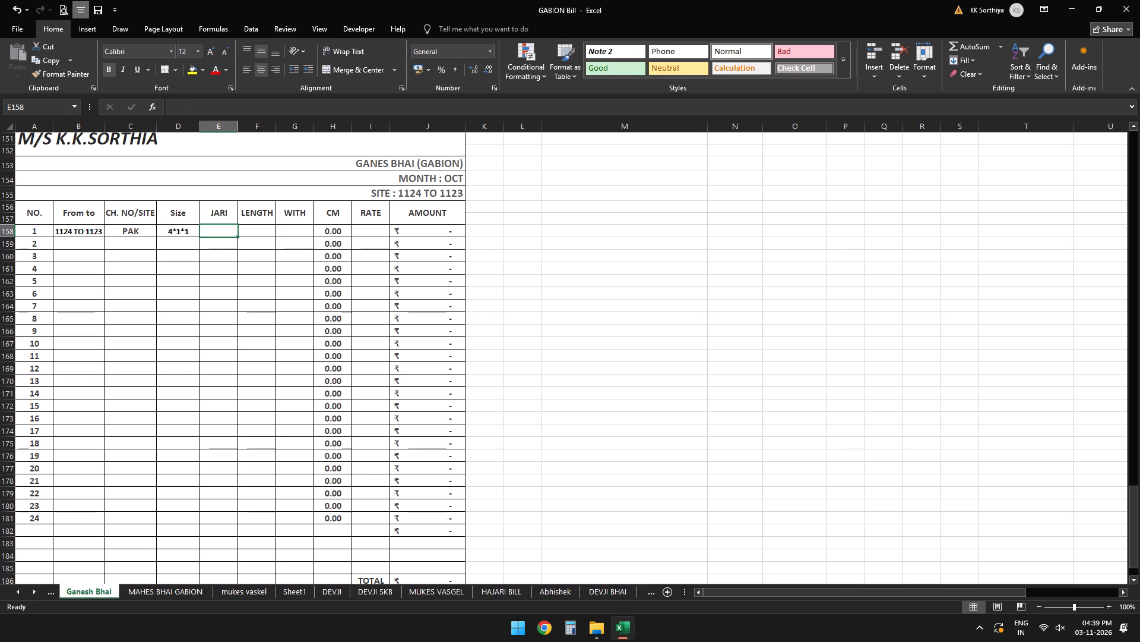
Leave JARI blank in row 1 and enter LENGTH 871.4 and WITH 1.
key(Right)
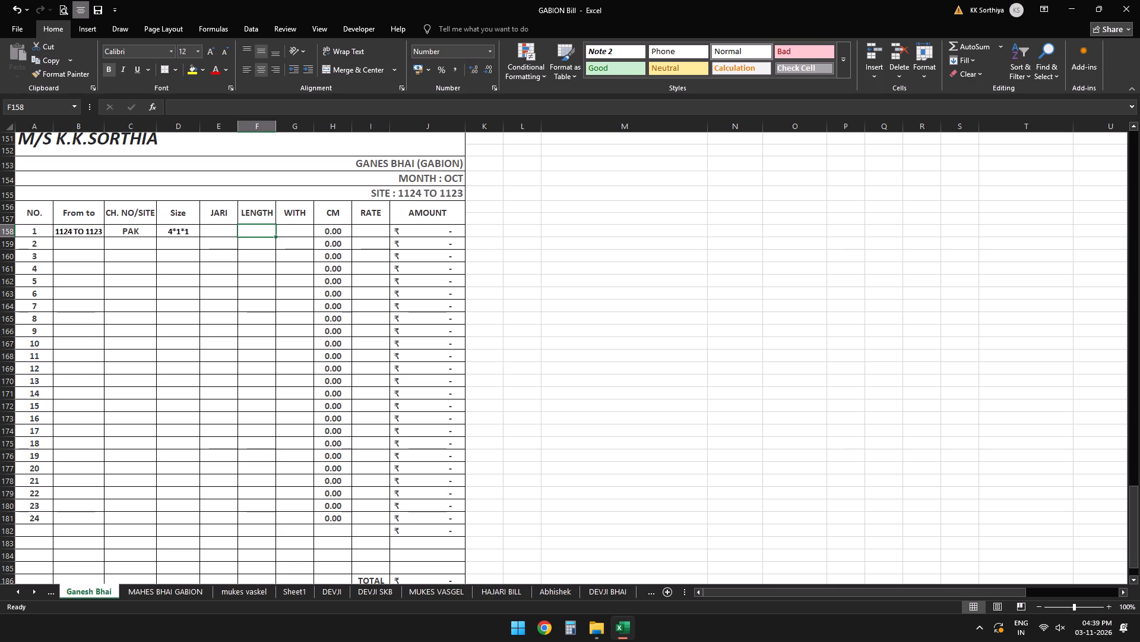
text(81)
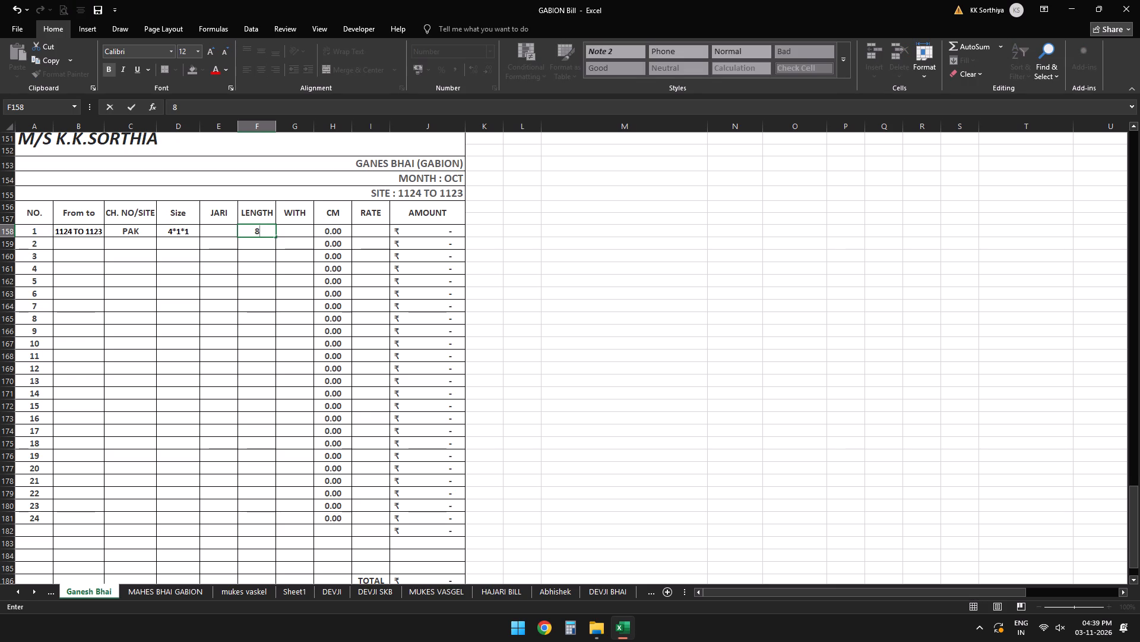
key(BackSpace)
text(71.4)
key(Right)
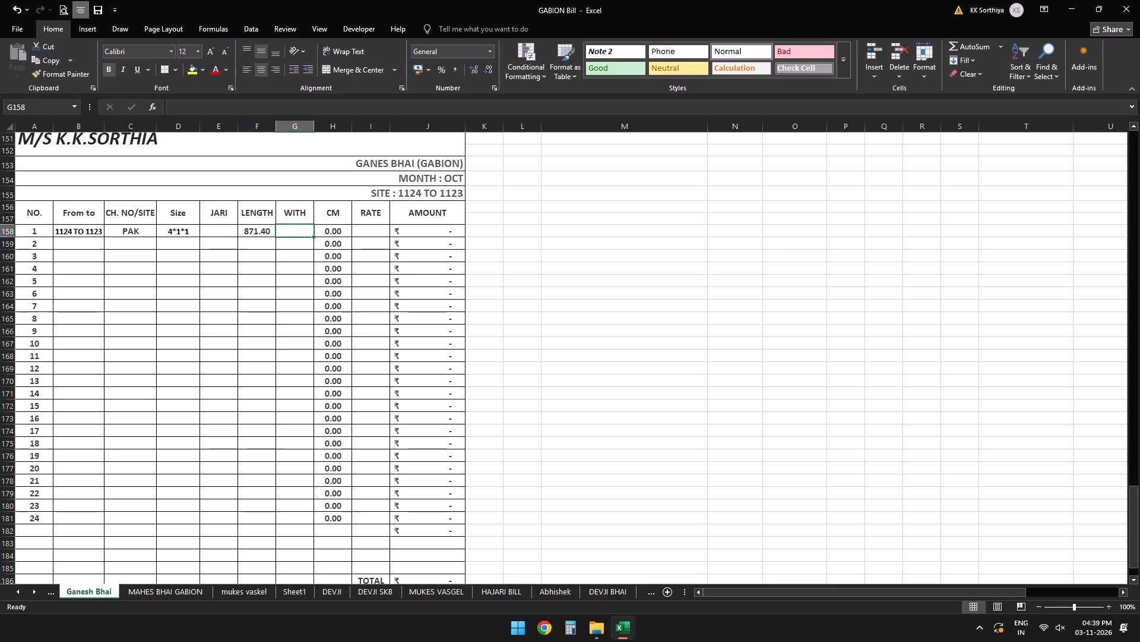
key(1)
key(Right)
key(Right)
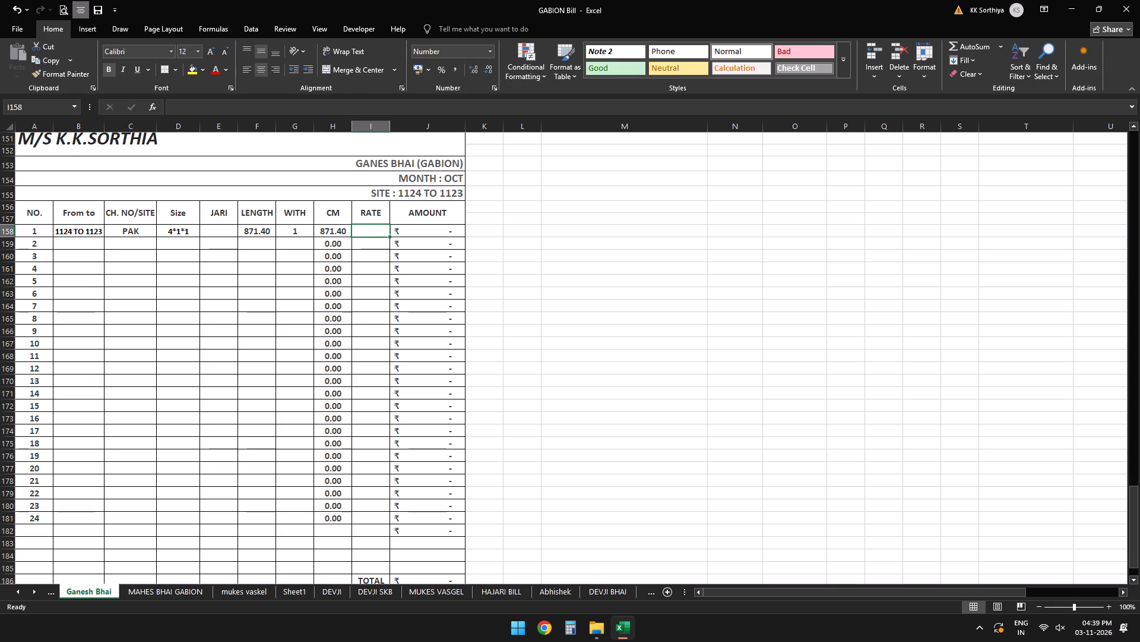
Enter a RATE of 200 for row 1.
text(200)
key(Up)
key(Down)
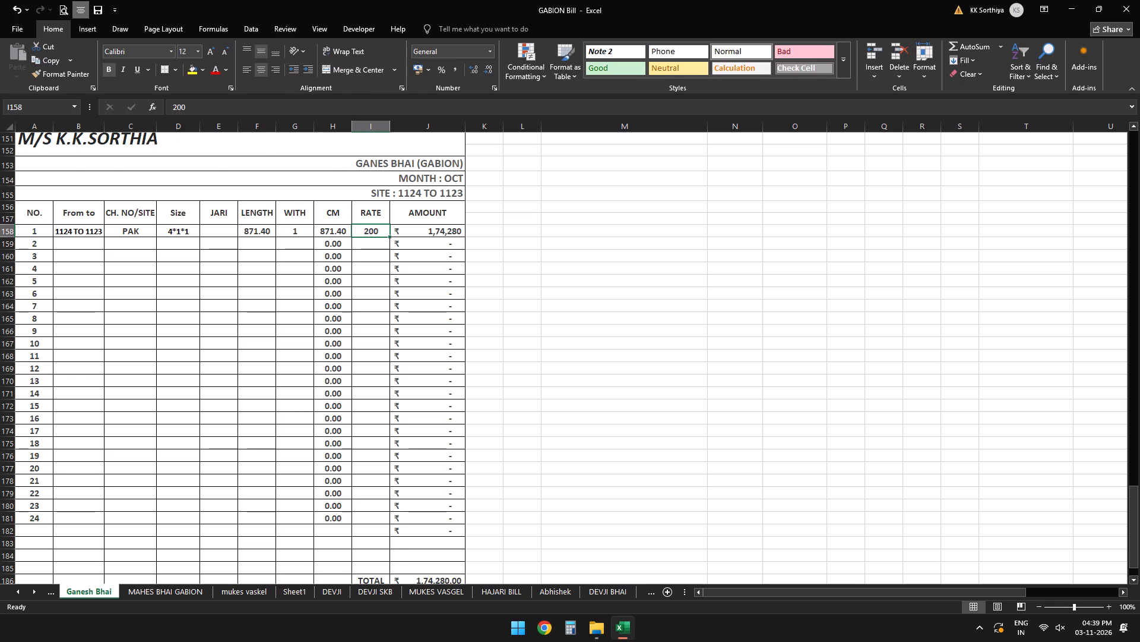
Set the RATE in row 1 to 240, checking it against the previous bill's 4*1*1 PAK rows.
scroll(530, 393, up, 4)
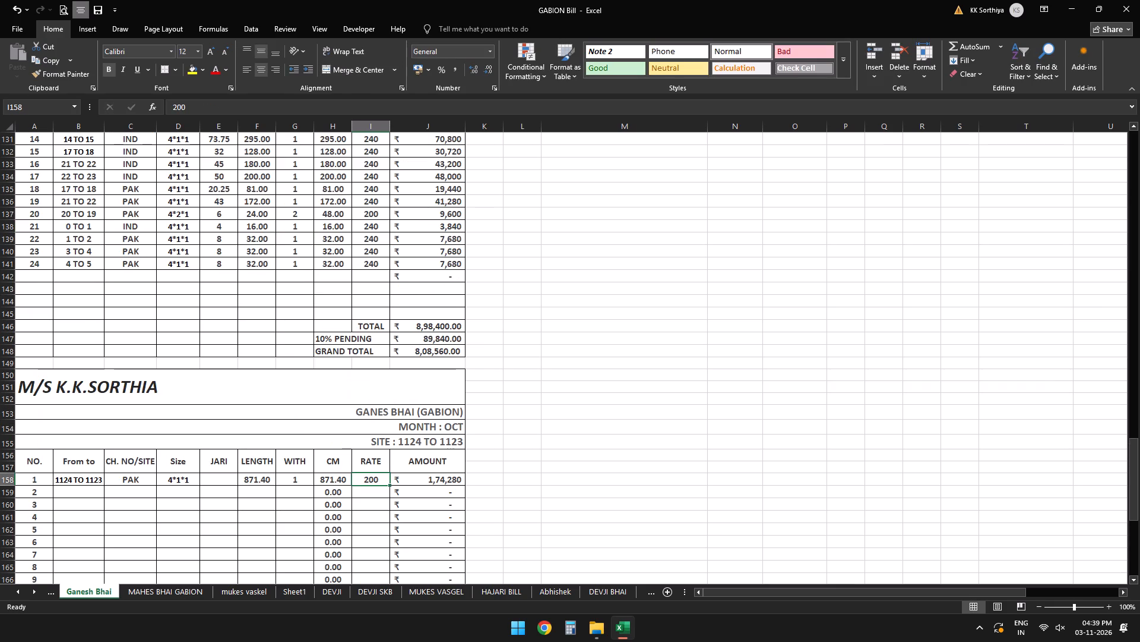
scroll(530, 393, down, 4)
text(240)
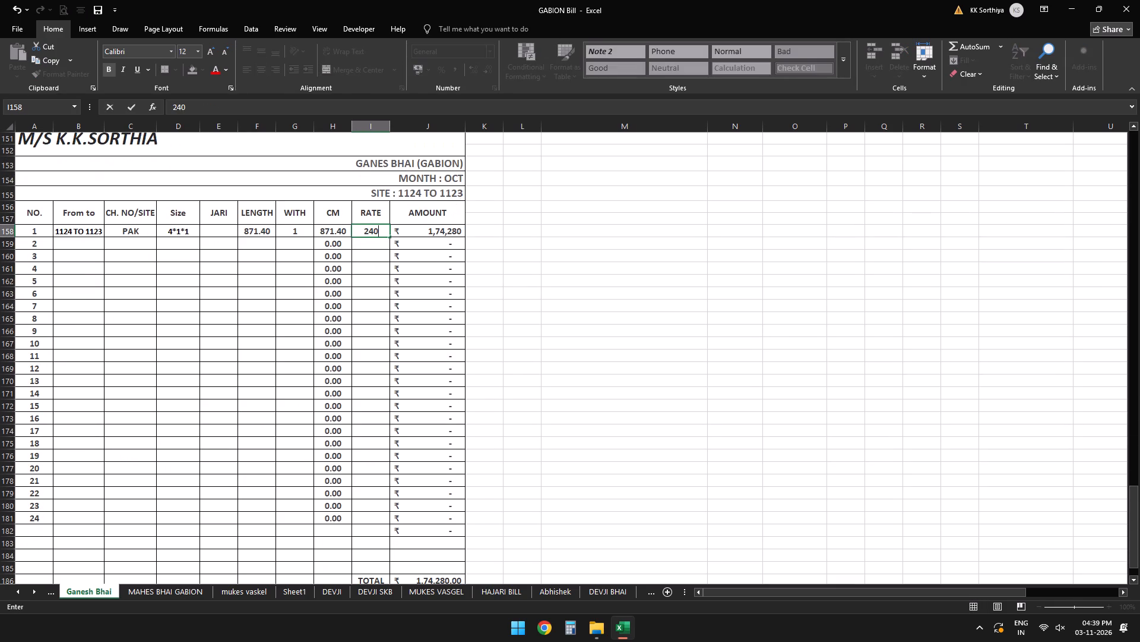
key(Right)
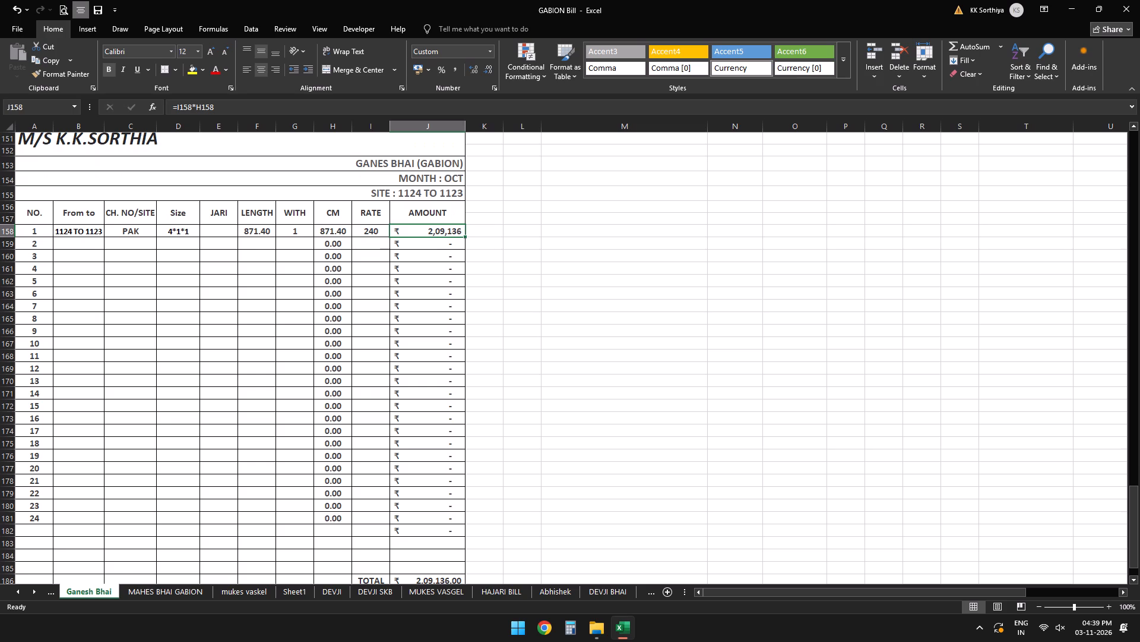
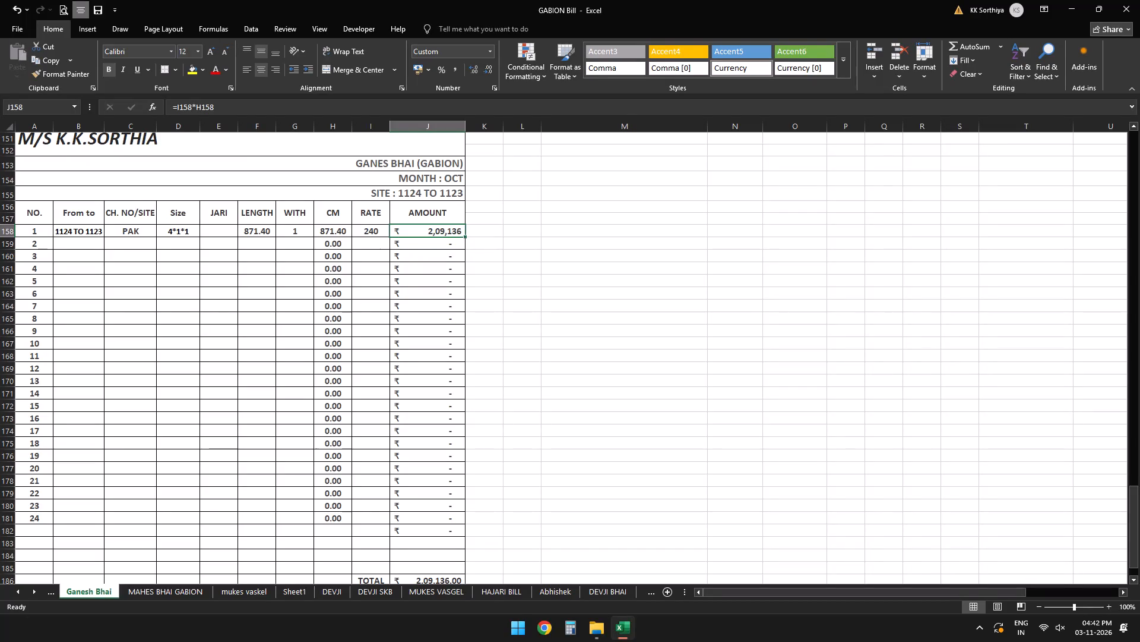
Copy the whole GANES BHAI hajari bill on the HAJARI BILL sheet and paste the copy starting at cell G1.
click(501, 601)
click(500, 597)
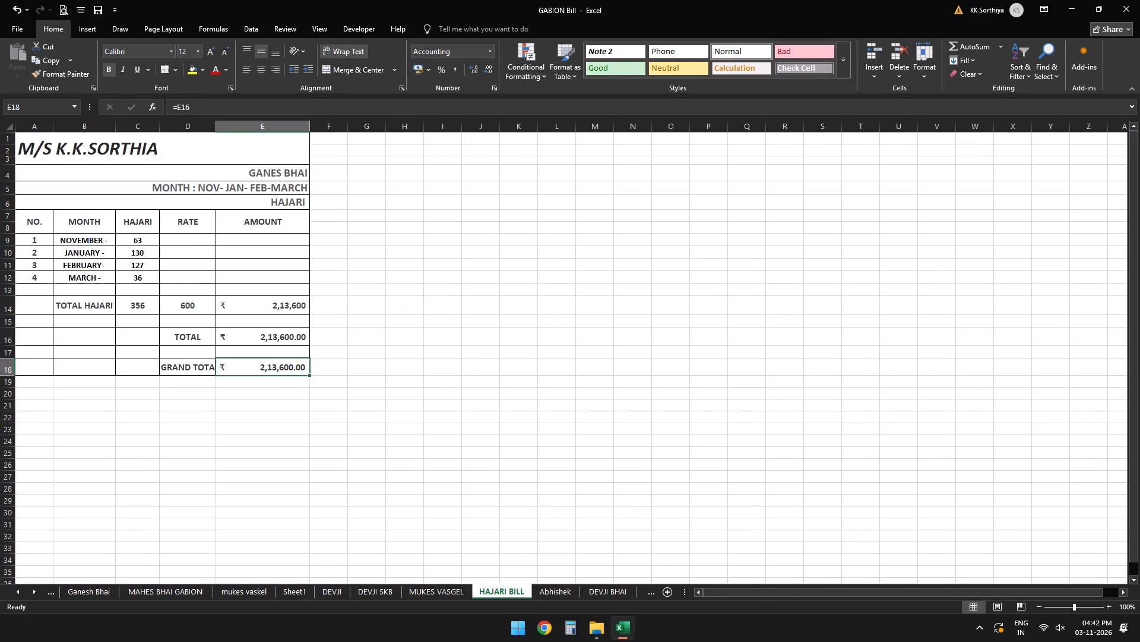
scroll(343, 301, up, 1)
scroll(343, 301, down, 1)
scroll(343, 301, up, 1)
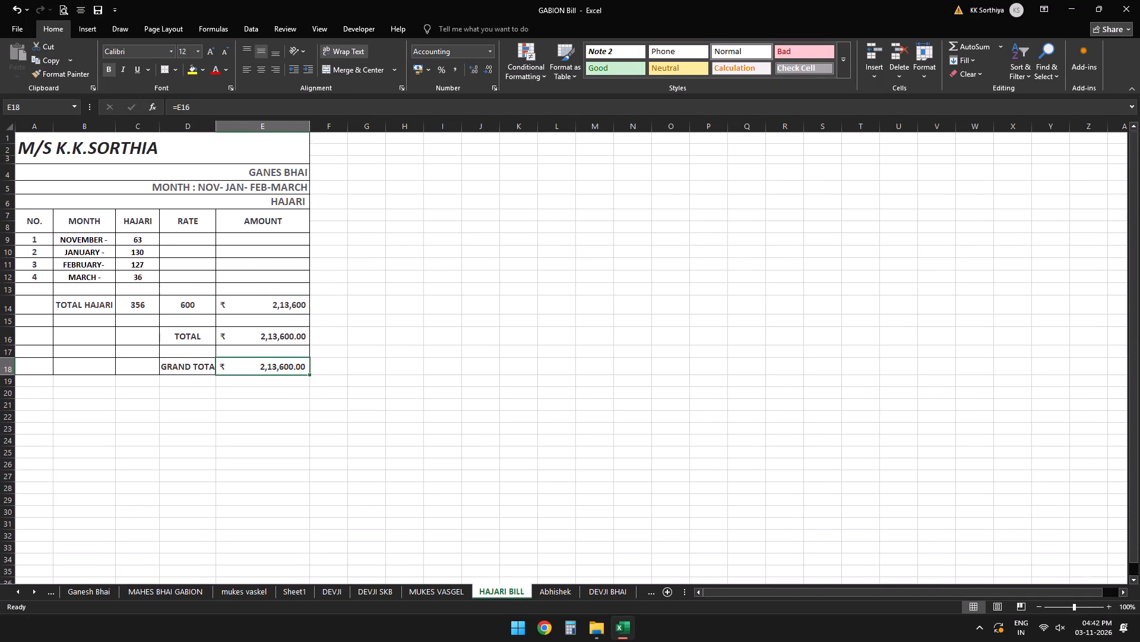
drag(66, 150, 117, 352)
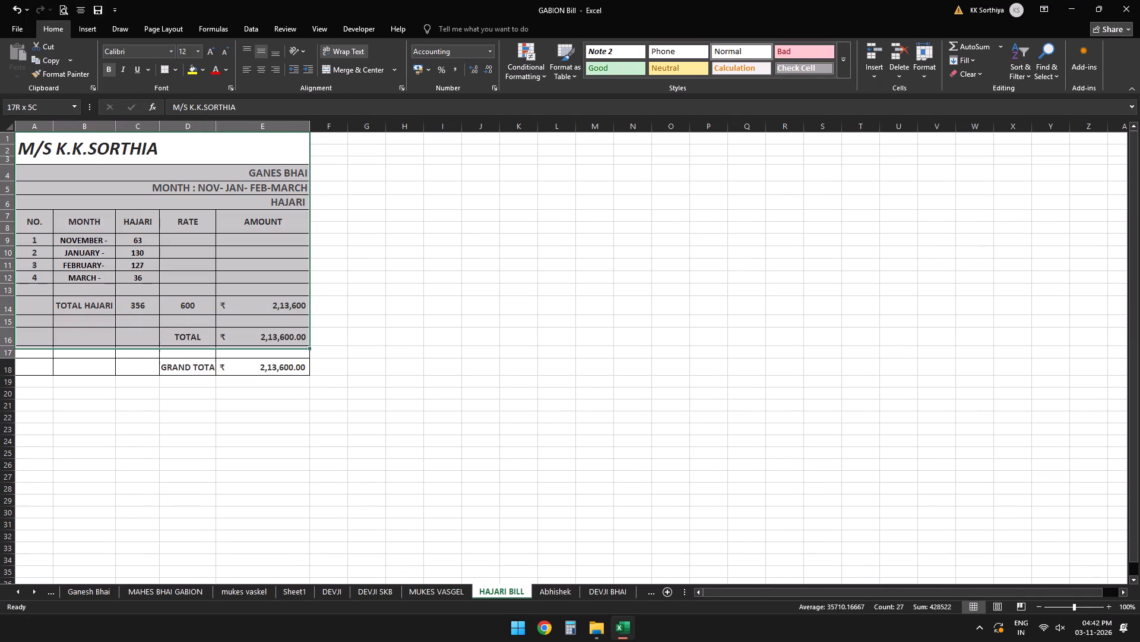
drag(117, 352, 126, 369)
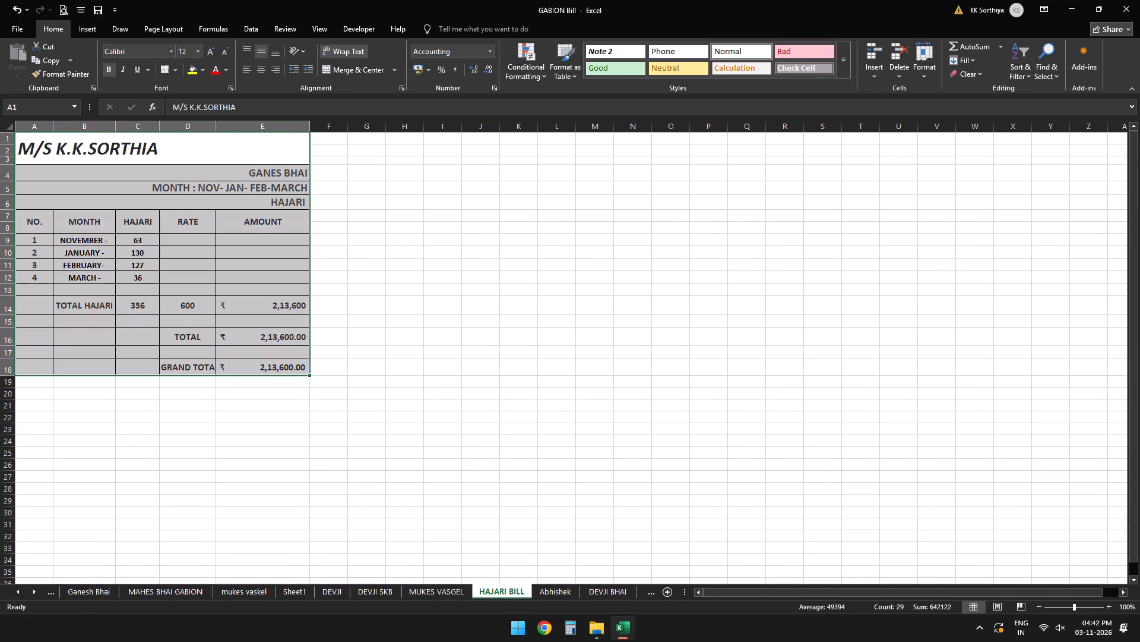
key(ctrl+c)
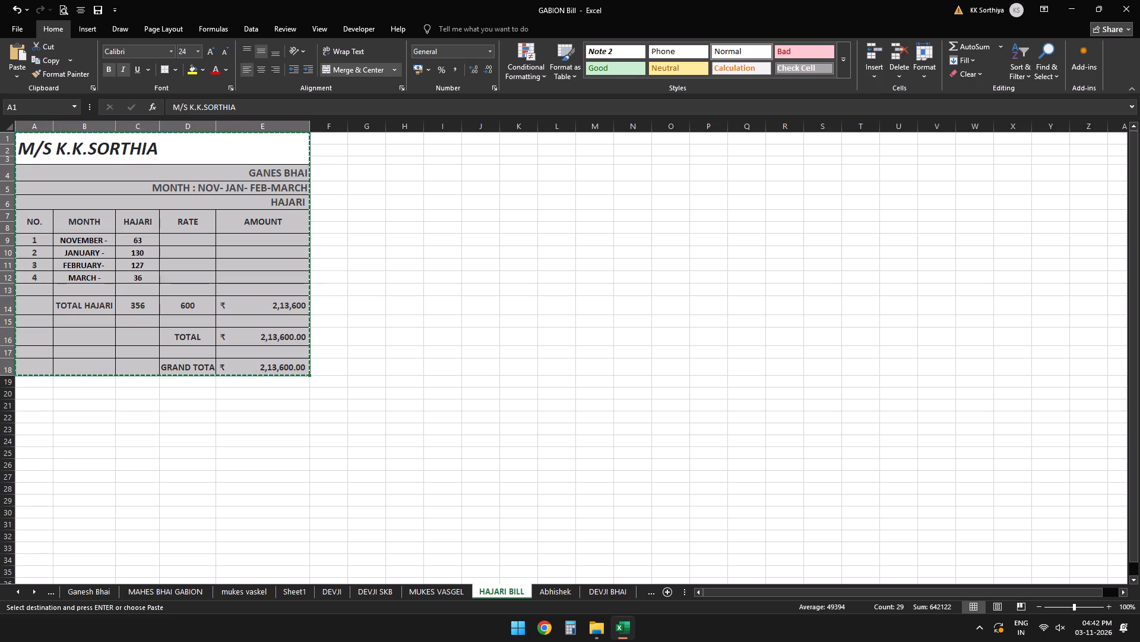
click(371, 143)
key(ctrl+v)
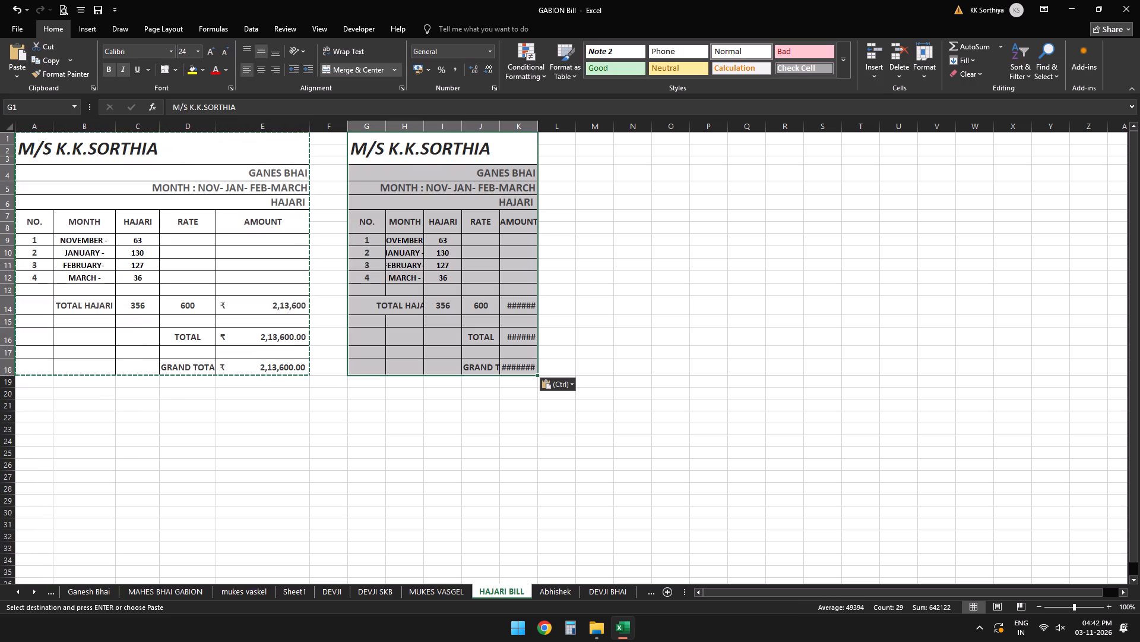
Adjust the widths of columns G to K so the copied bill's month names, hajari figures and amounts fit.
click(371, 124)
double_click(382, 130)
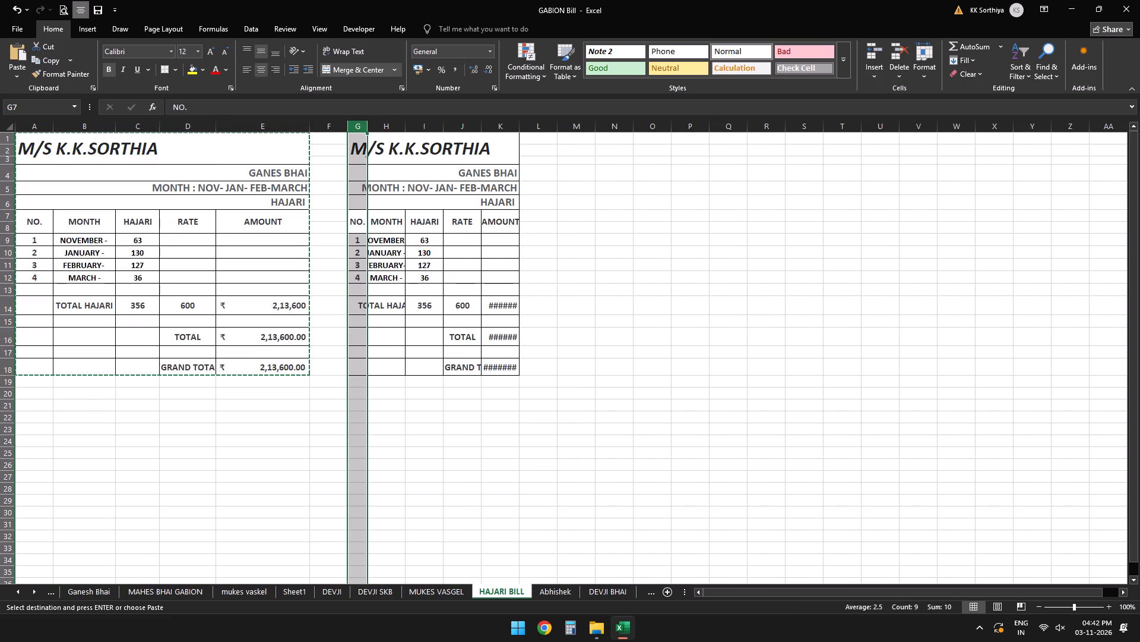
drag(372, 125, 372, 128)
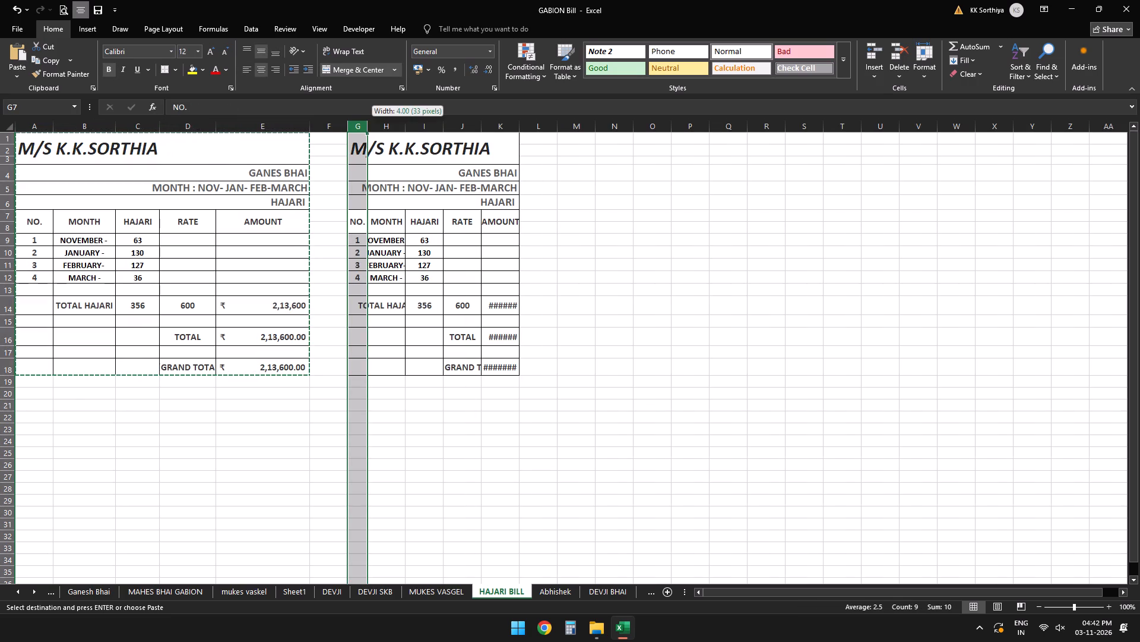
drag(372, 128, 392, 131)
click(413, 128)
triple_click(430, 126)
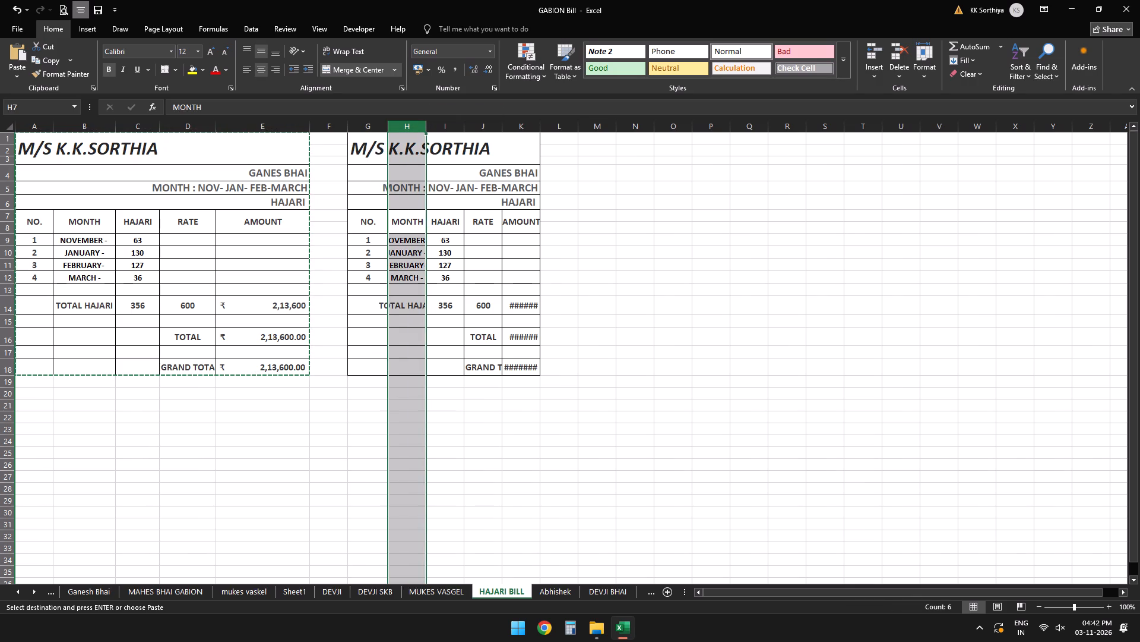
click(430, 126)
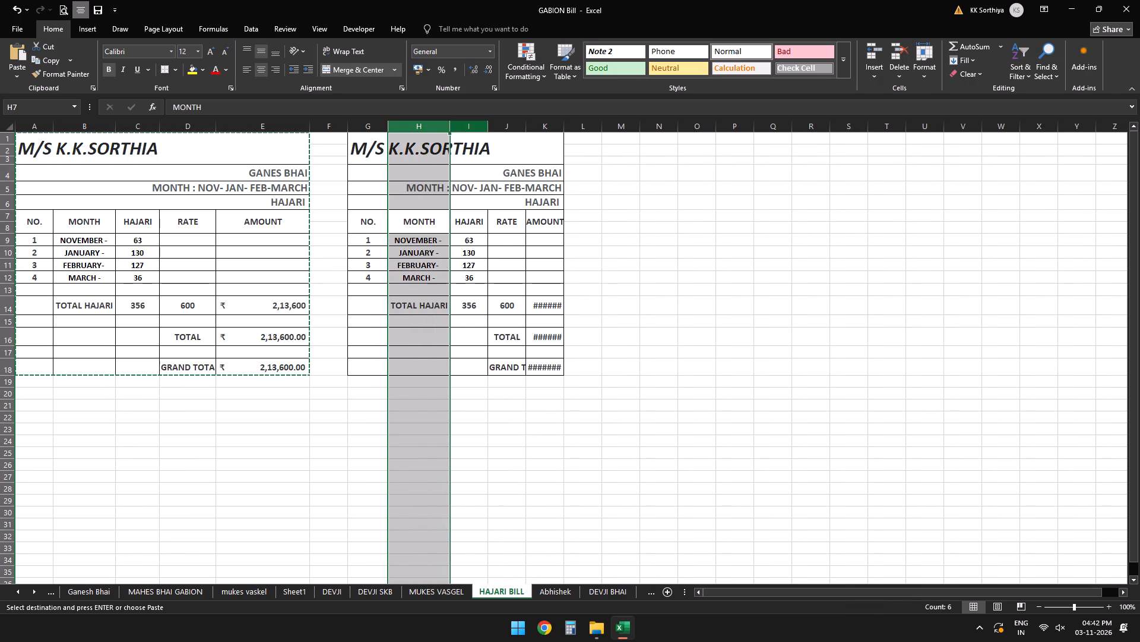
click(482, 127)
drag(486, 125, 498, 121)
click(509, 123)
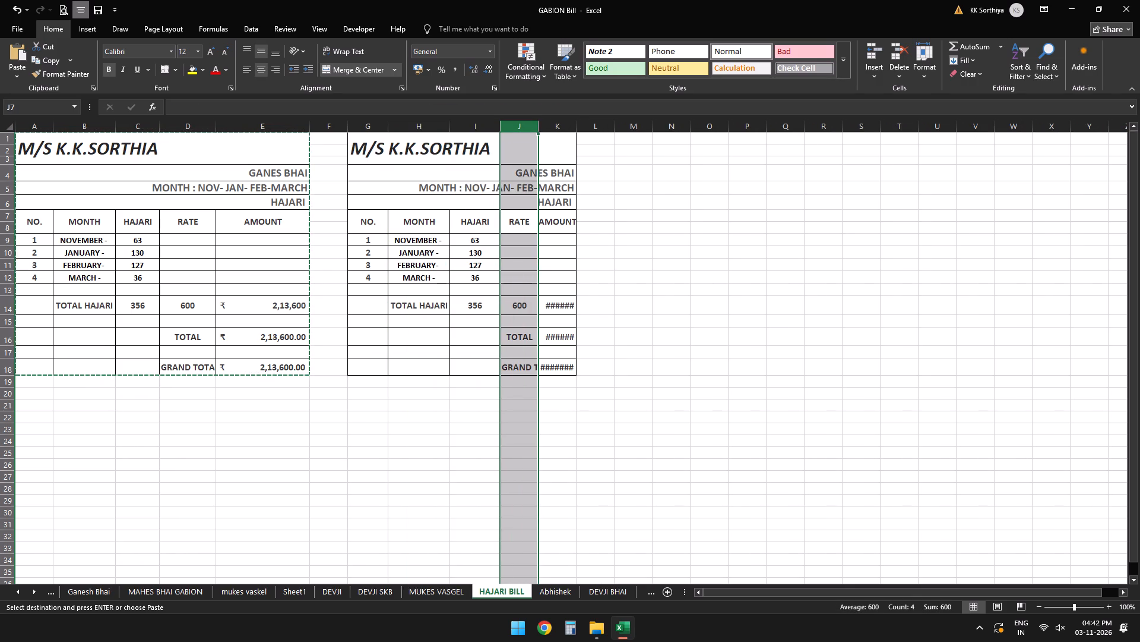
click(541, 126)
click(578, 127)
click(574, 127)
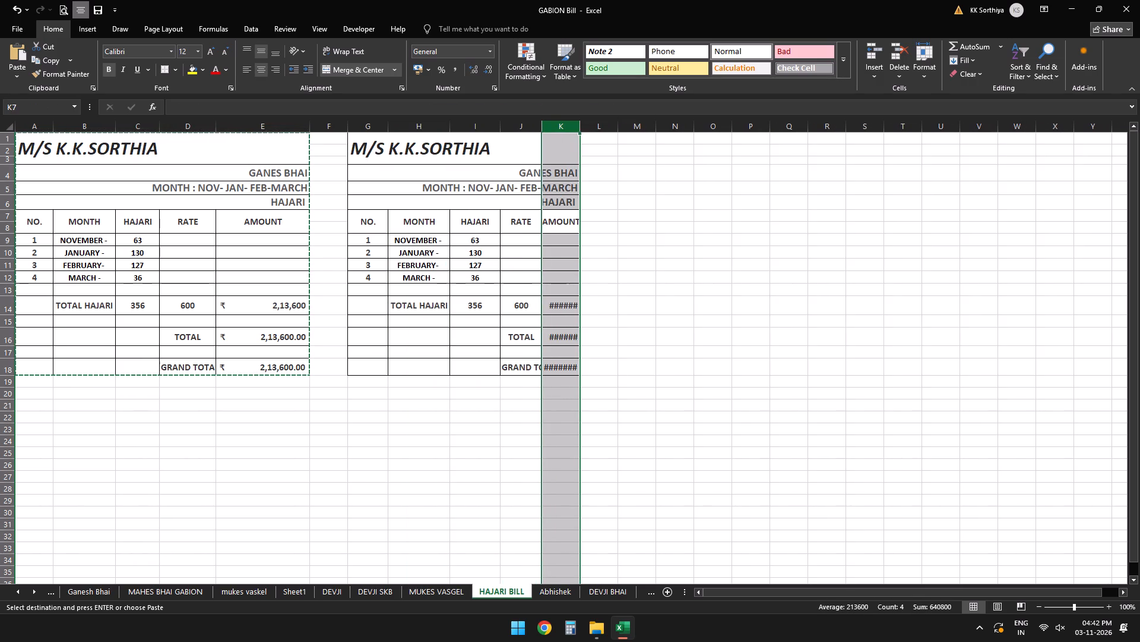
drag(574, 127, 579, 129)
drag(578, 129, 604, 133)
click(604, 133)
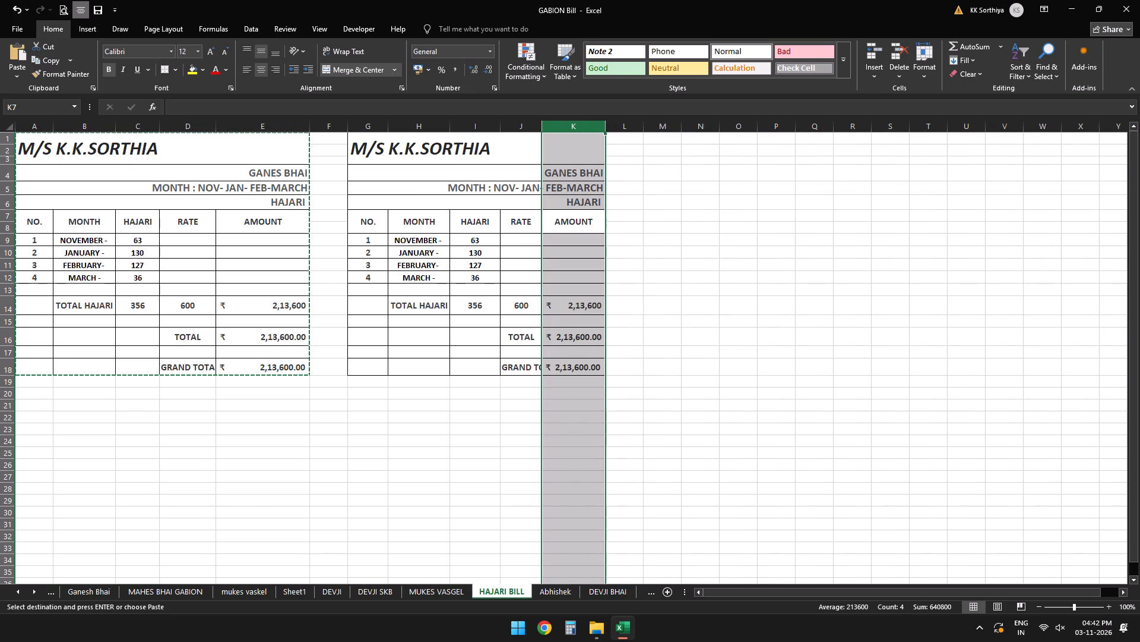
Clear the MONTH and HAJARI entries in rows 1 to 4 of the copied bill.
drag(441, 240, 432, 260)
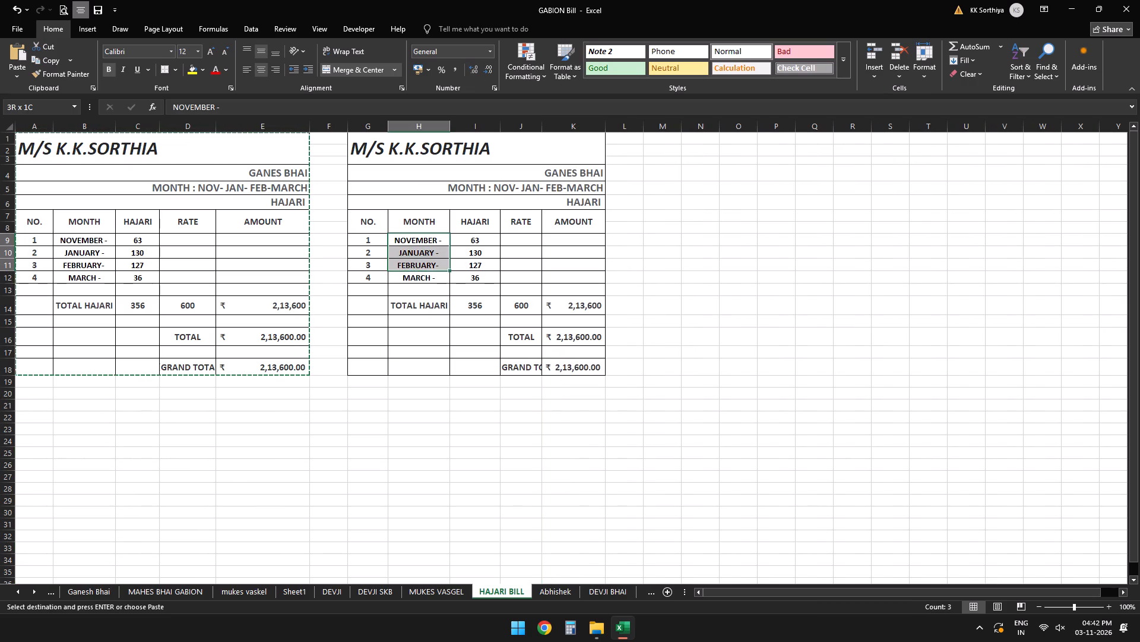
drag(432, 260, 430, 275)
key(Delete)
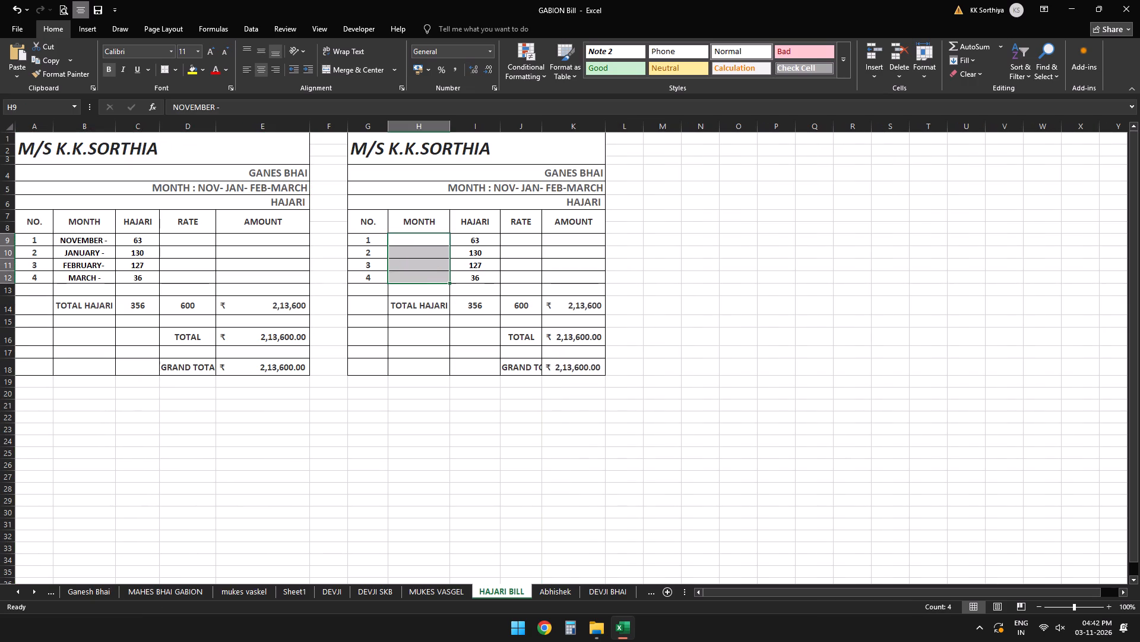
key(Up)
key(Down)
key(Right)
key(Delete)
key(Down)
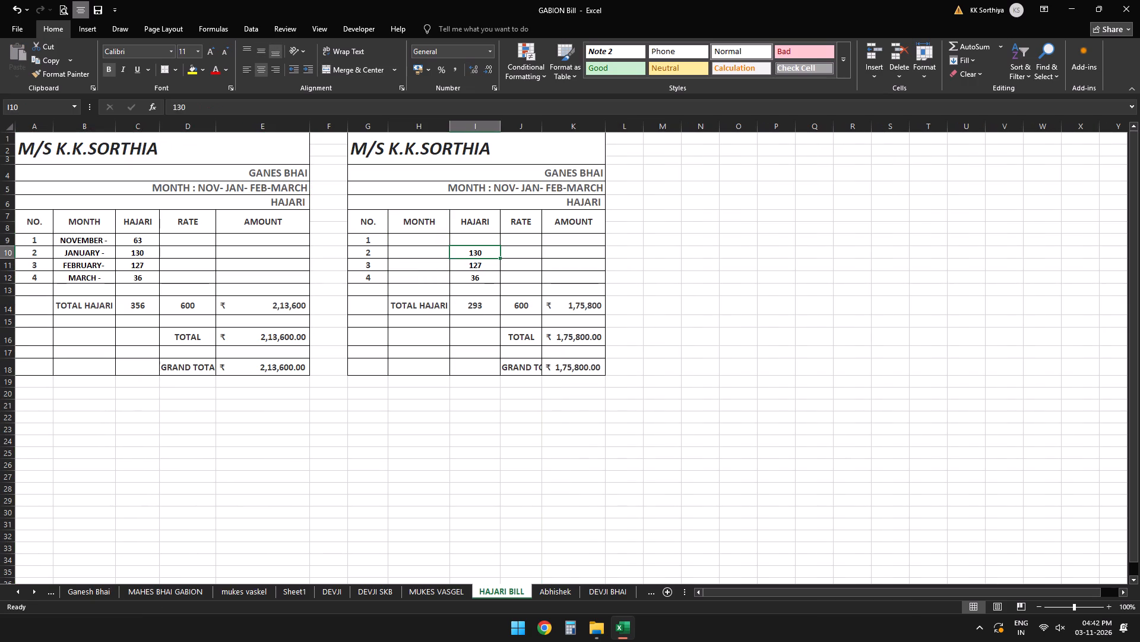
key(Delete)
key(Down)
key(Delete)
key(Down)
key(Delete)
key(Up)
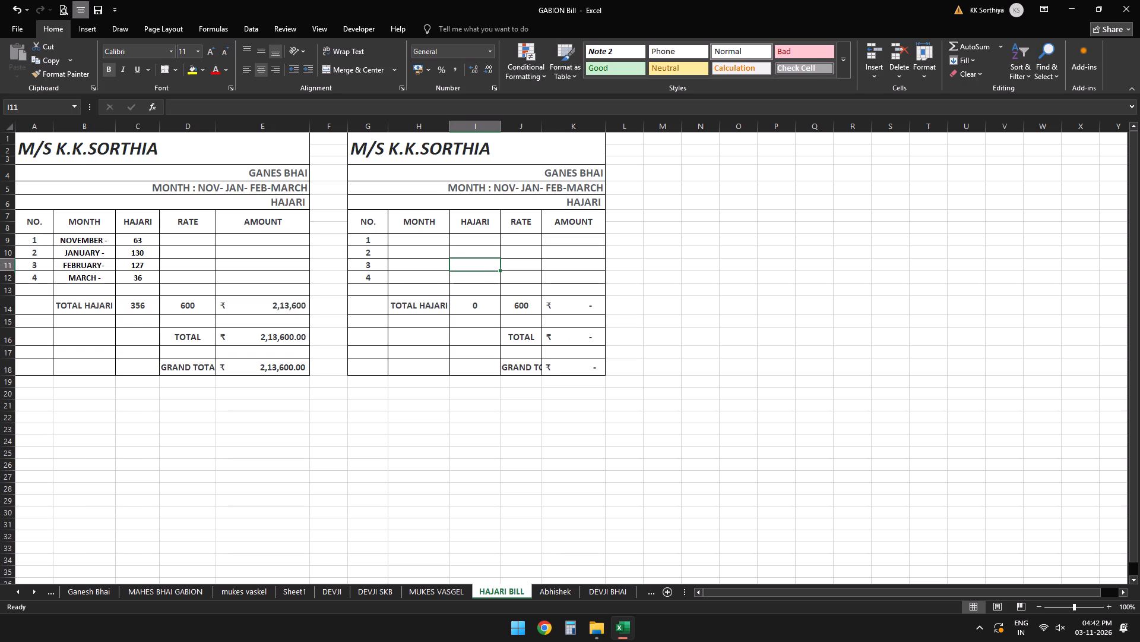
Widen the copied bill's RATE column to make room for the GRAND TOTAL label.
click(533, 130)
drag(539, 131, 556, 131)
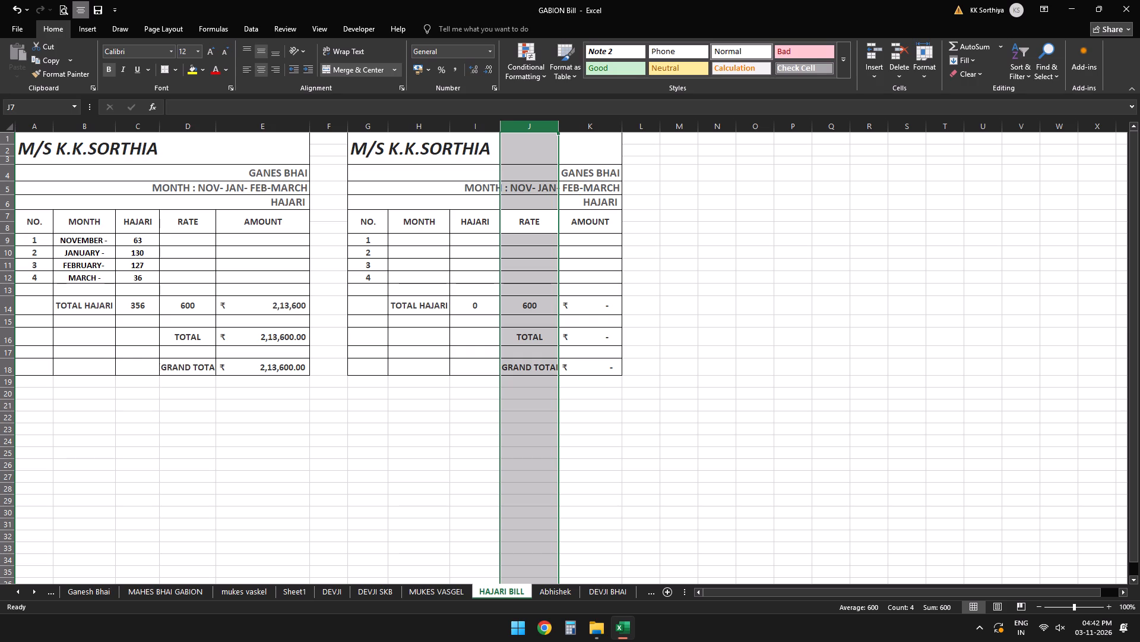
Open the copied bill's MONTH heading in G5 for editing, placing the cursor within its list of months.
click(514, 185)
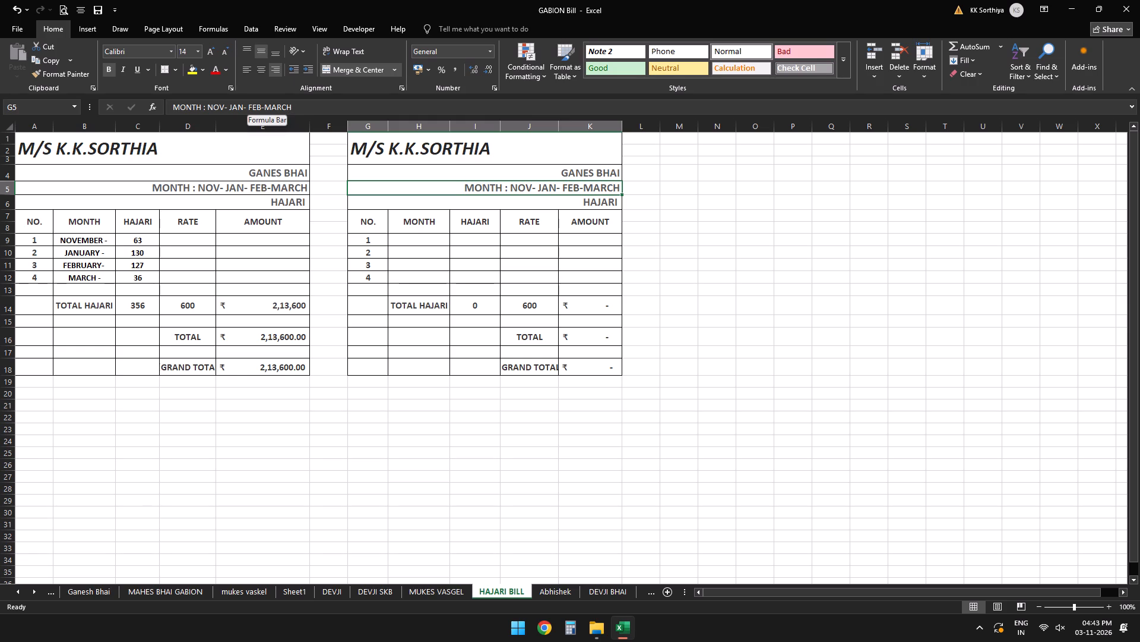
click(222, 104)
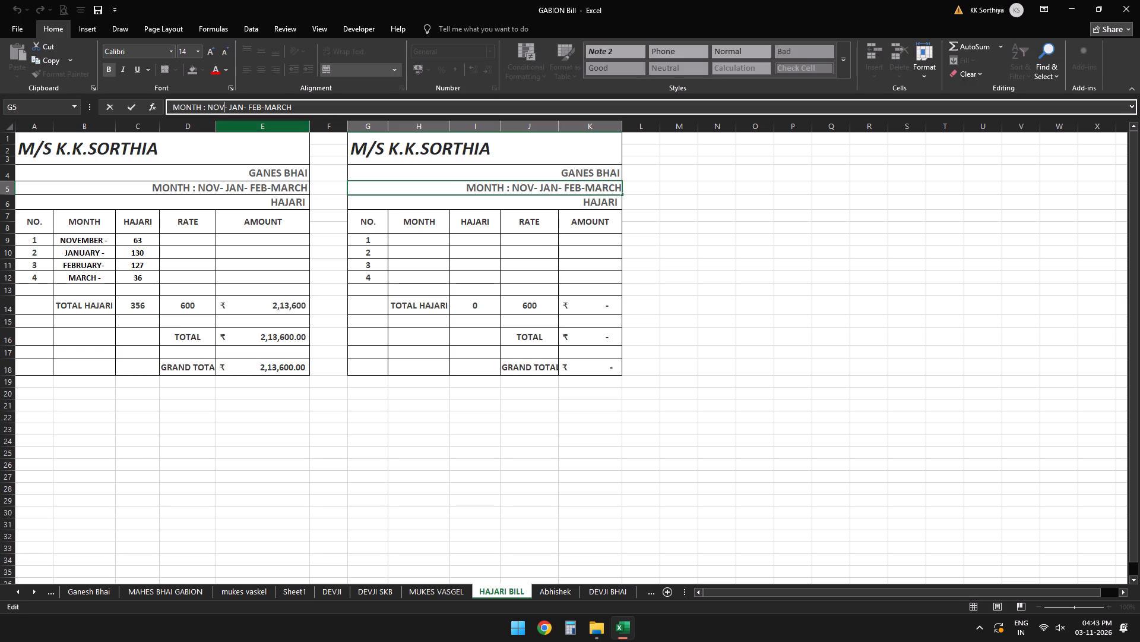
click(207, 106)
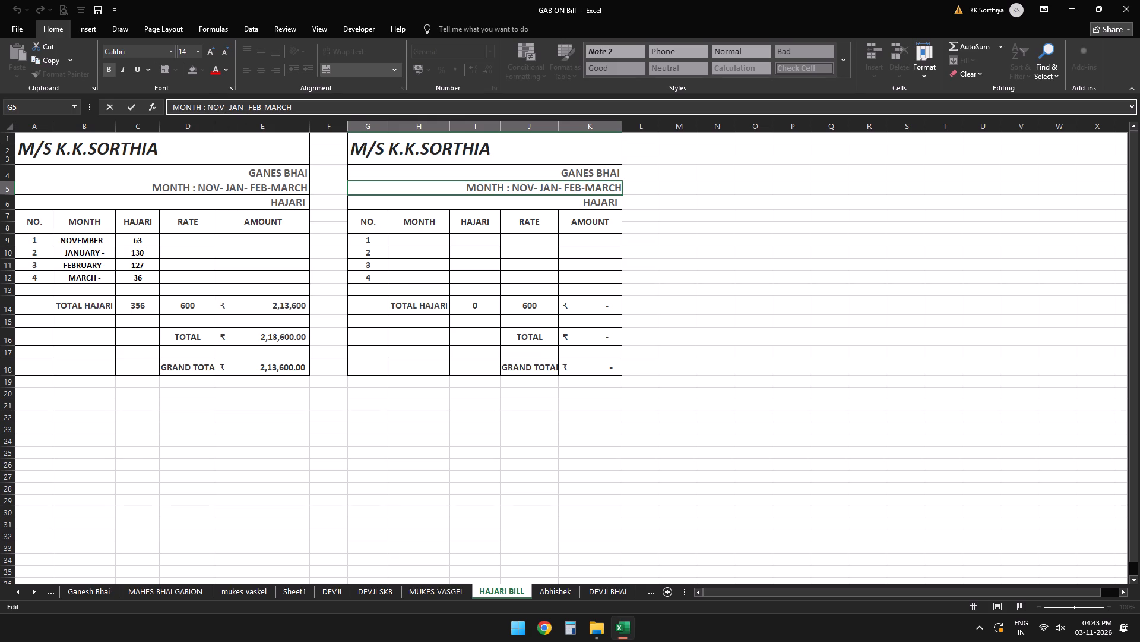
click(243, 106)
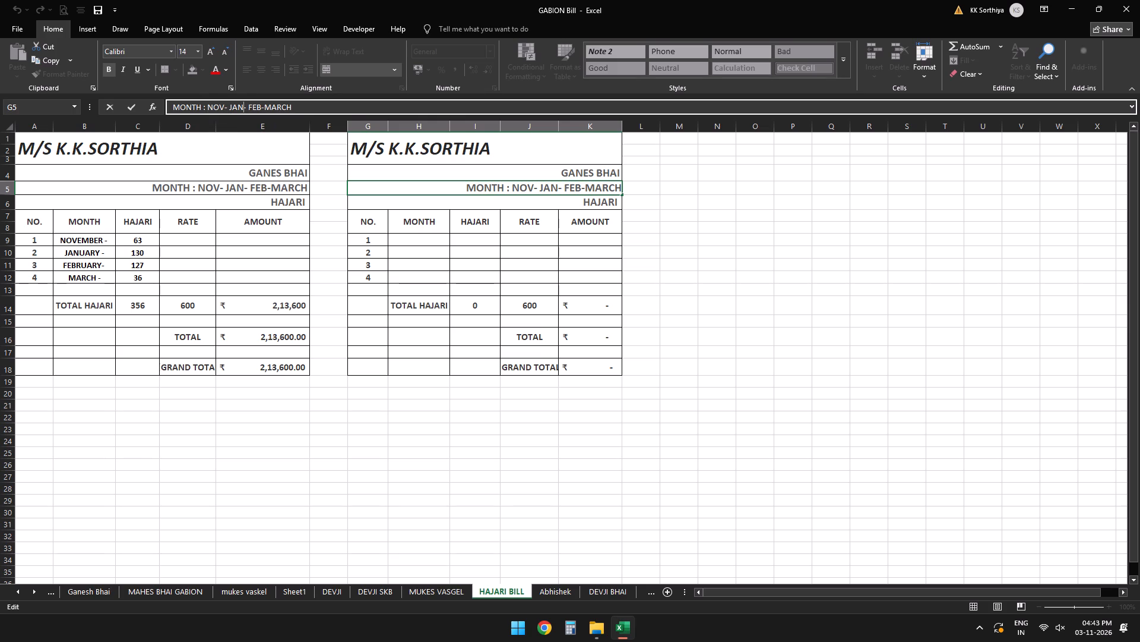
click(229, 108)
click(260, 106)
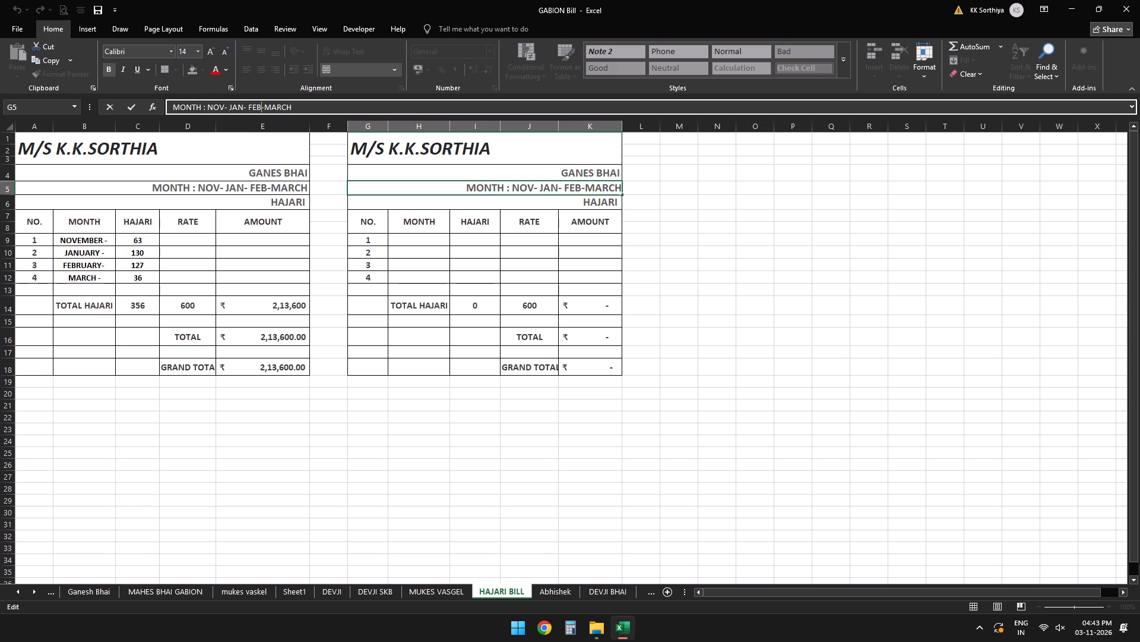
click(248, 106)
click(291, 107)
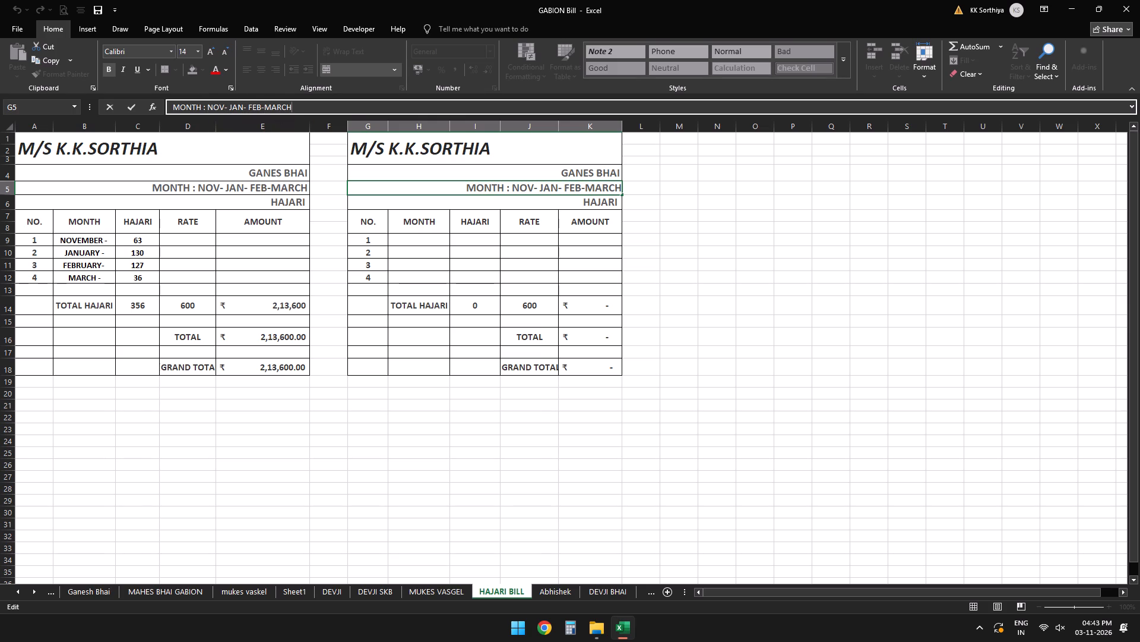
click(265, 103)
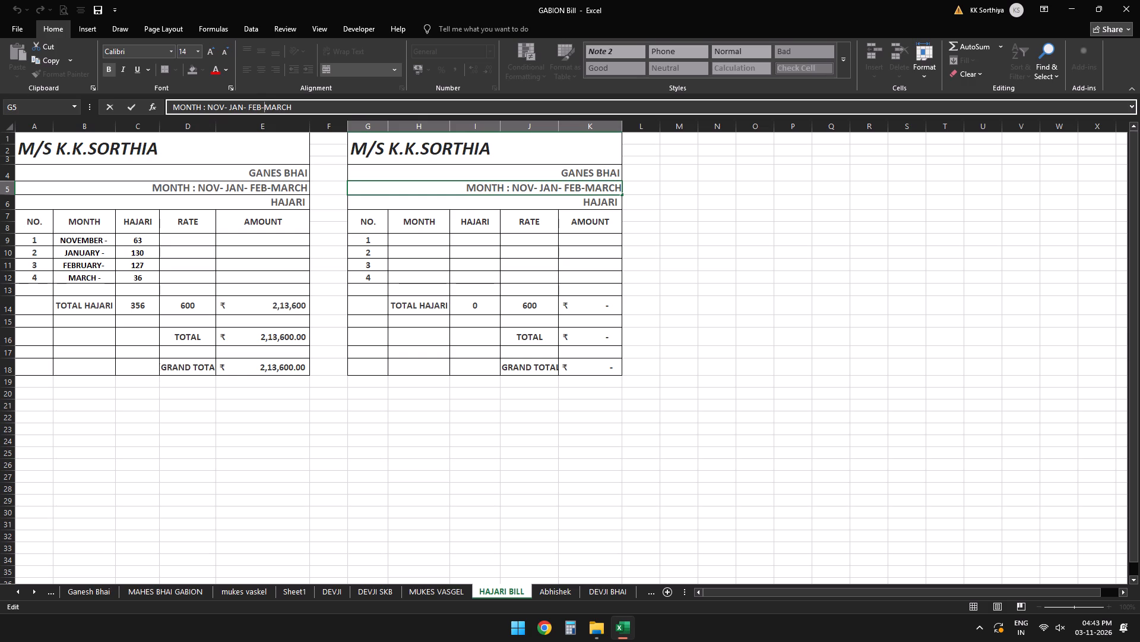
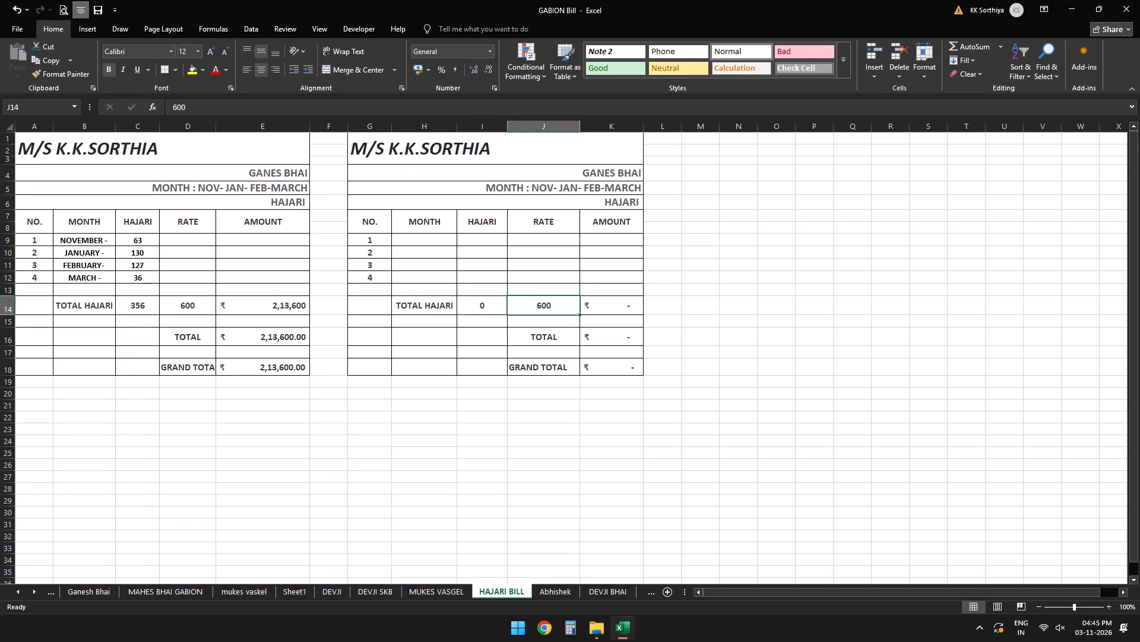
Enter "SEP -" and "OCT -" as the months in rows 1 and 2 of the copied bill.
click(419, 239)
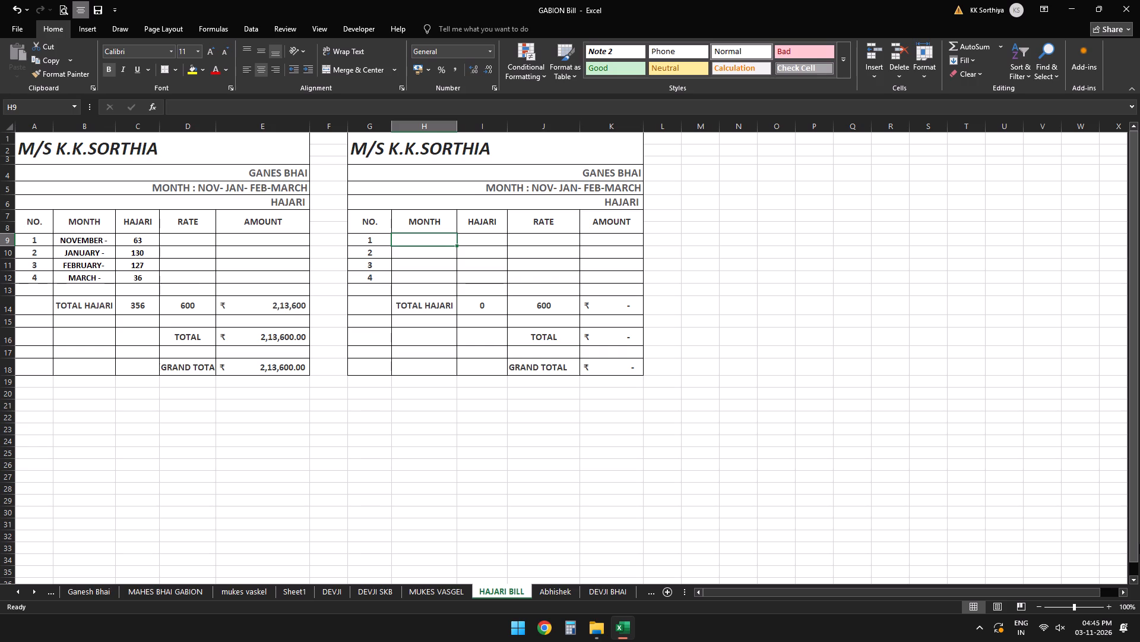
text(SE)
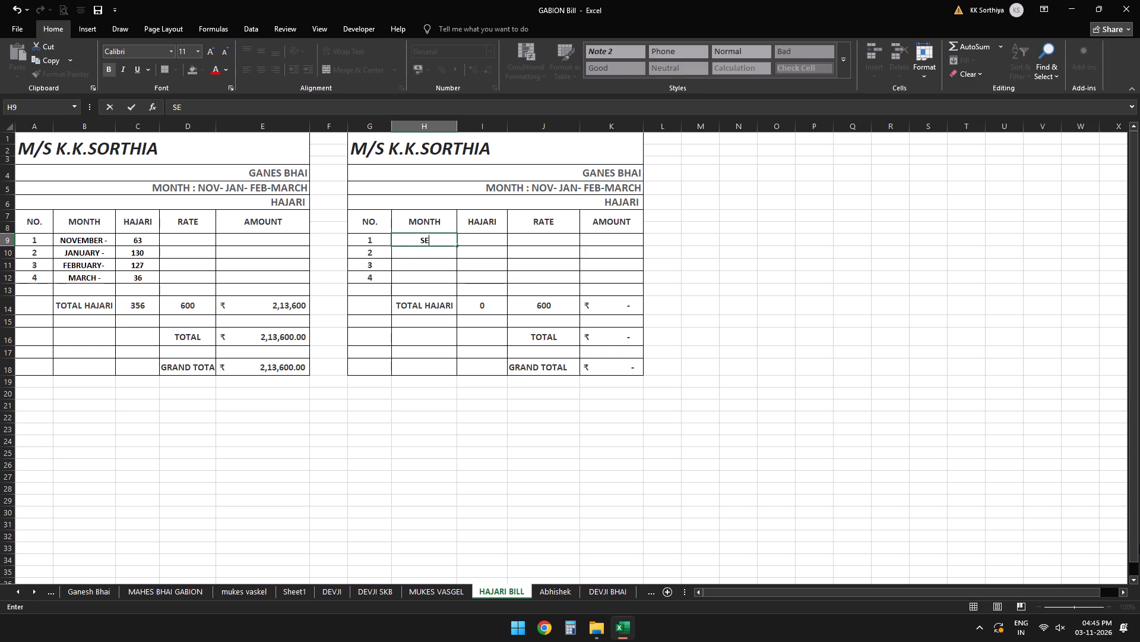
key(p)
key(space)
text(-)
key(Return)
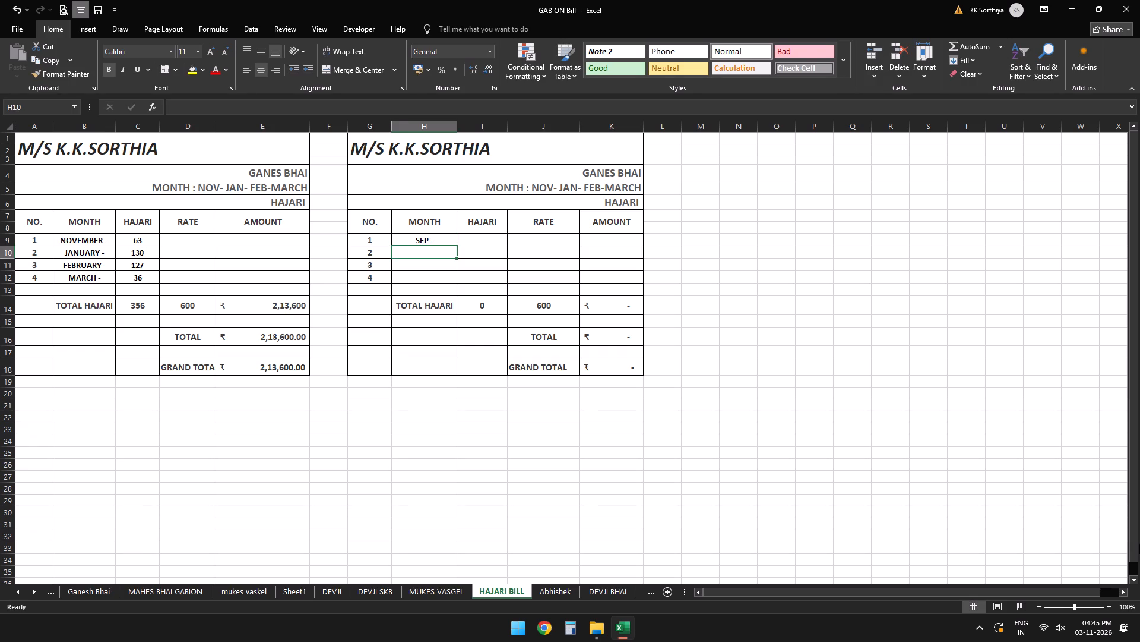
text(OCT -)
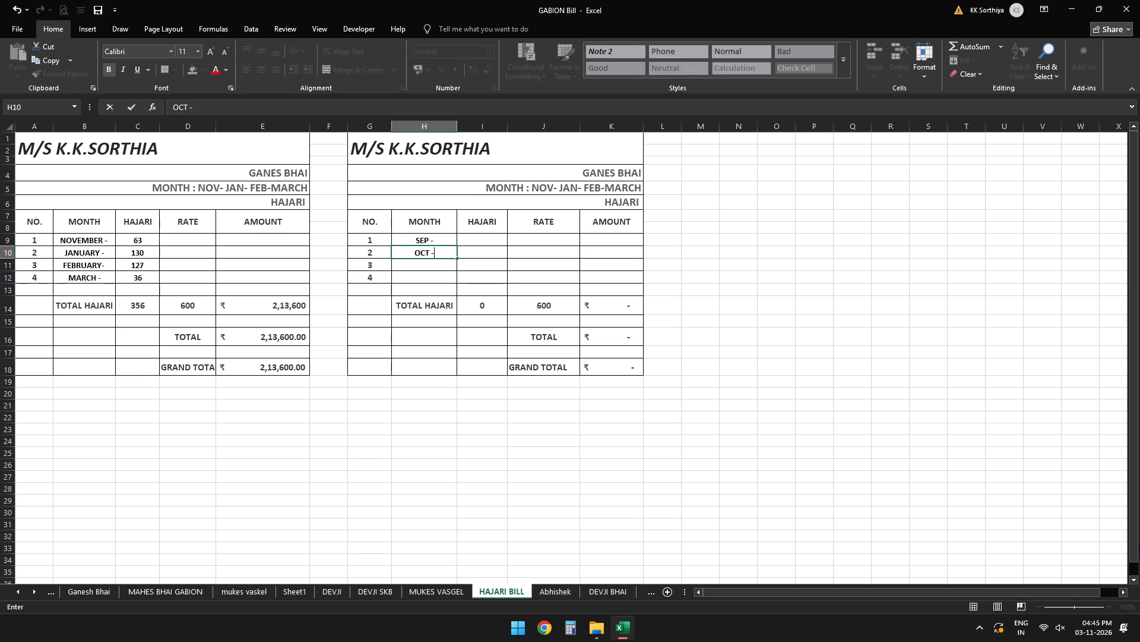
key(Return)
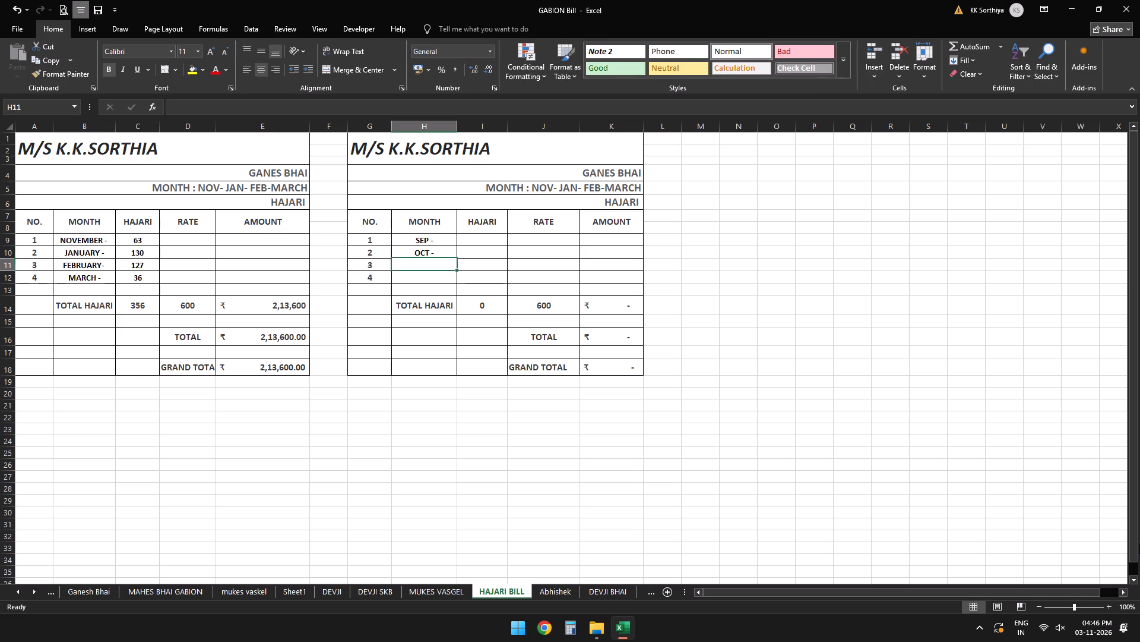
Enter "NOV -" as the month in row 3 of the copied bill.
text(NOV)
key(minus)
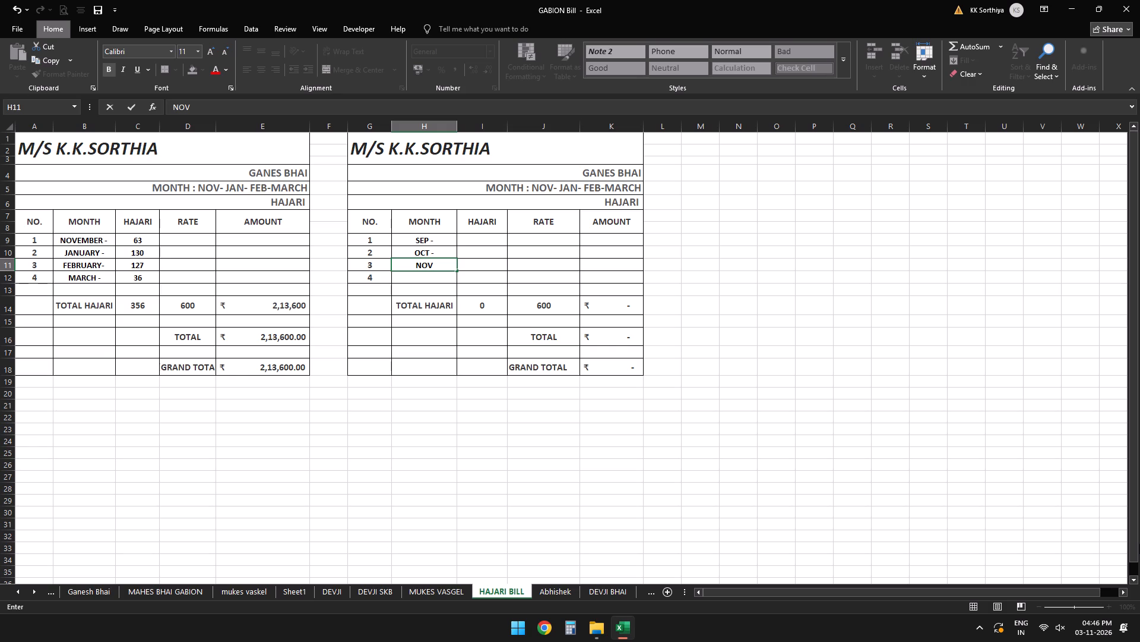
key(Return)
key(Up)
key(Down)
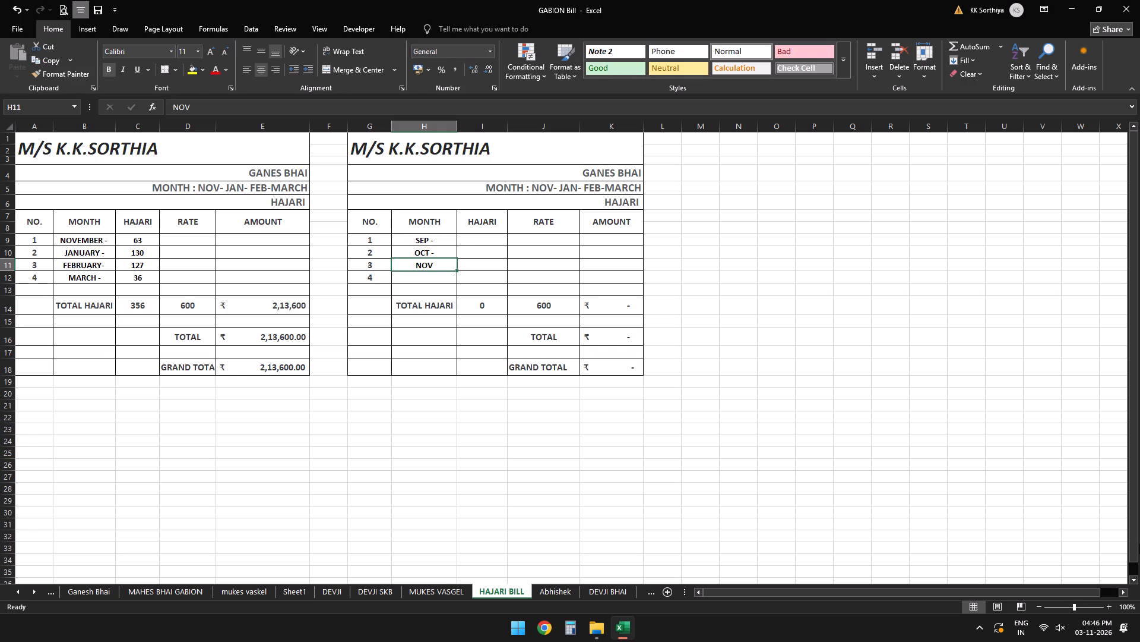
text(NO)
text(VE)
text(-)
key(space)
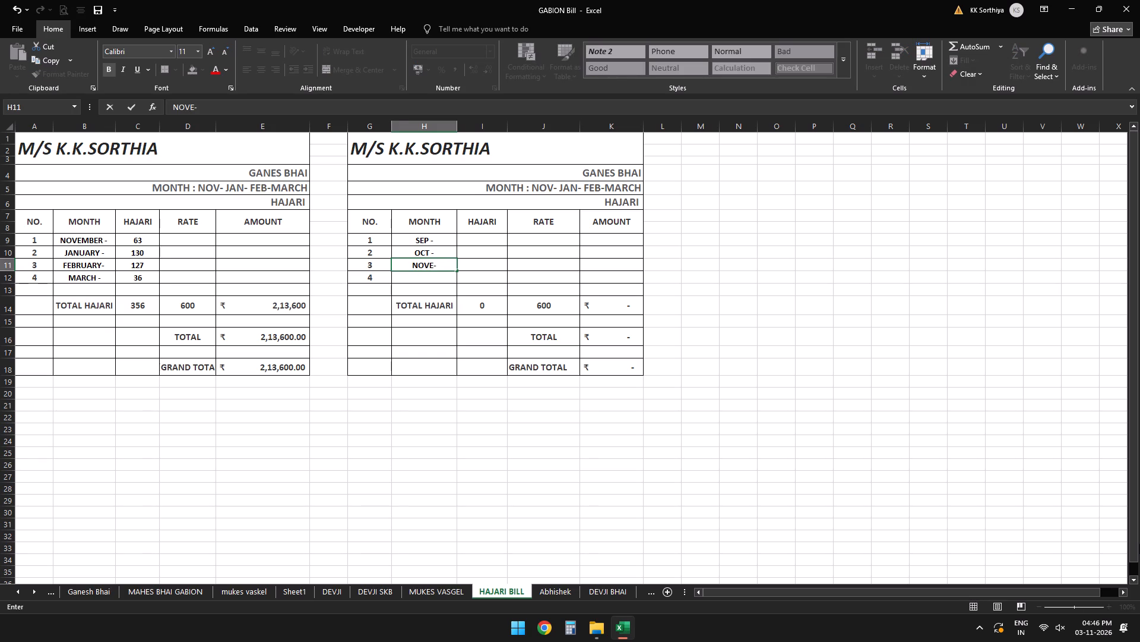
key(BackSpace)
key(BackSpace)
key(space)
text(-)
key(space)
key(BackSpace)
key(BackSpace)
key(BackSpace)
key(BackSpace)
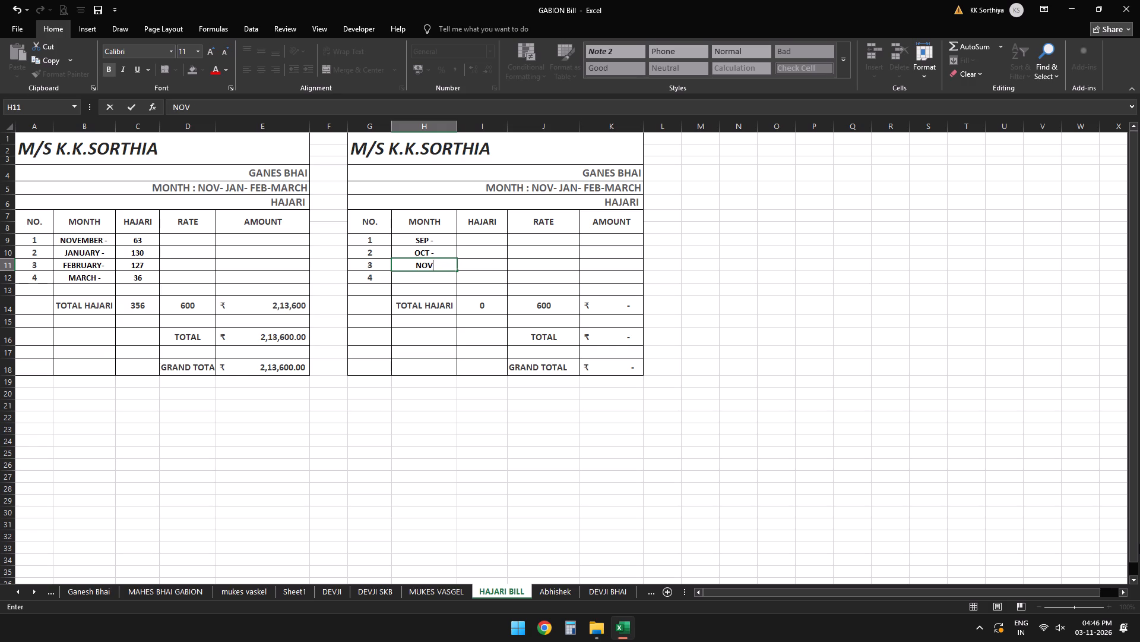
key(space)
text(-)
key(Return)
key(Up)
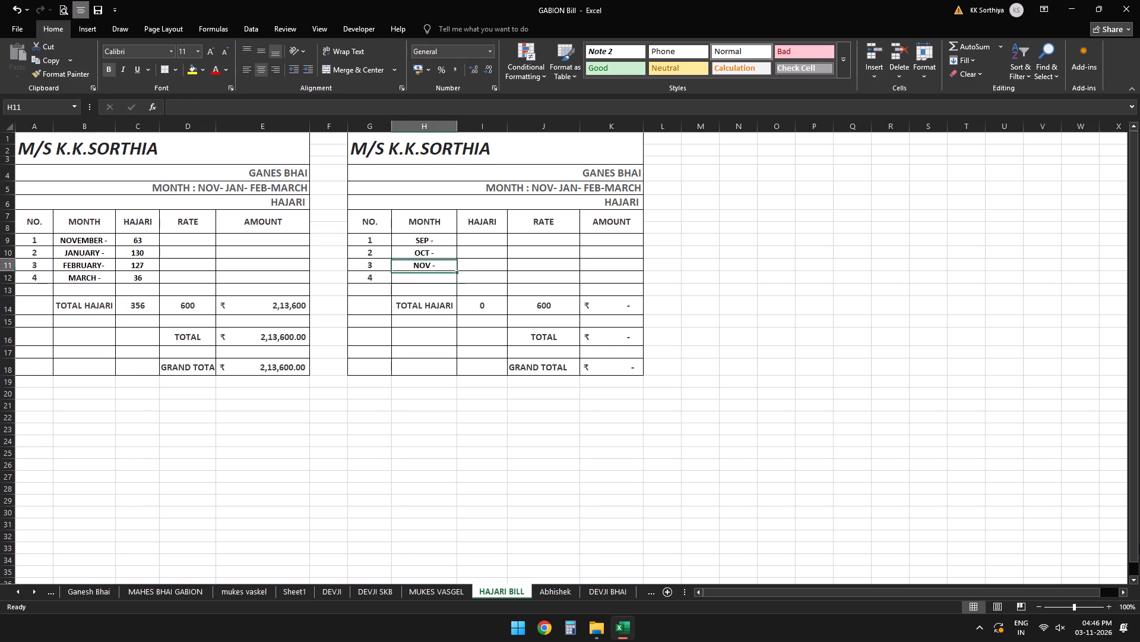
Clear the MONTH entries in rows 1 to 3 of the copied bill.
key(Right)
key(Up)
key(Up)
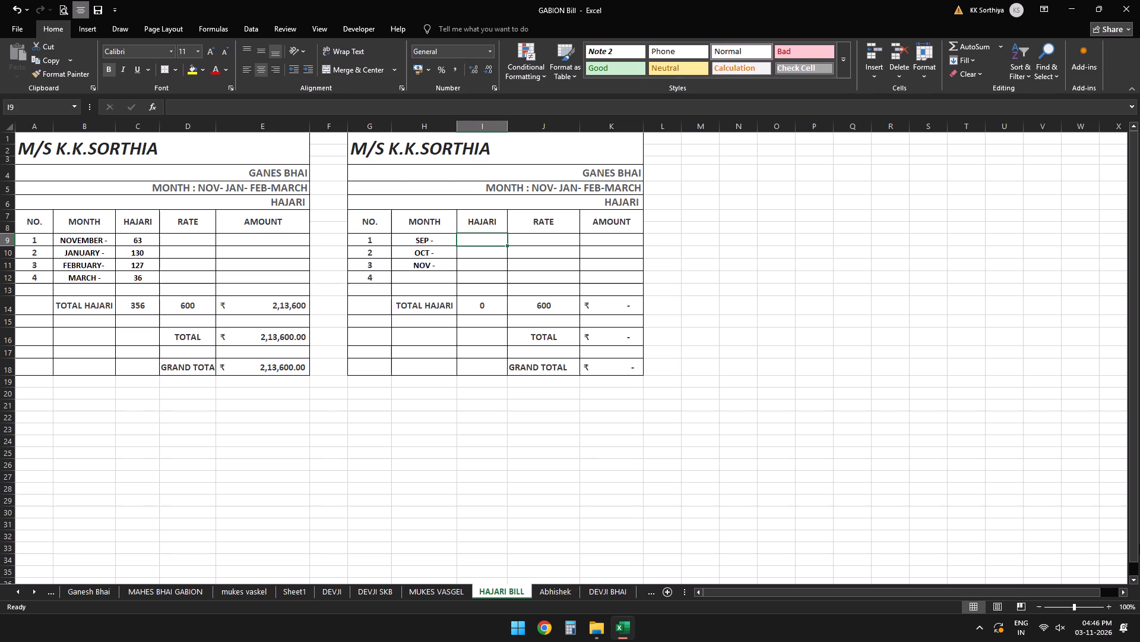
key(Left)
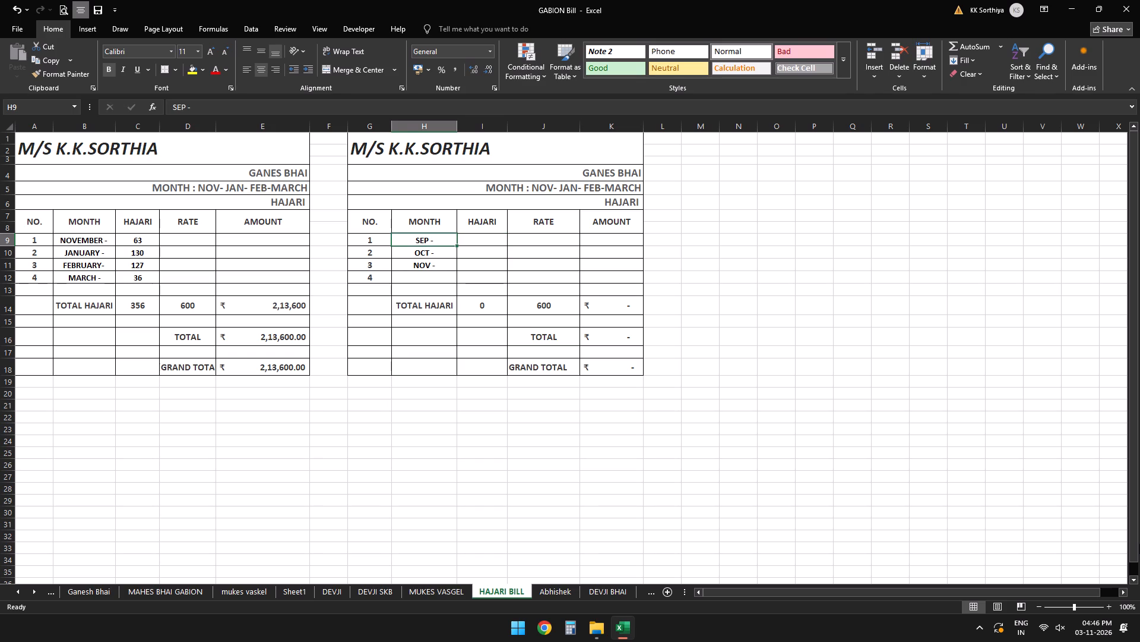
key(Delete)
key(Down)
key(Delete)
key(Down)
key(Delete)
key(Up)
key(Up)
Fill the MONTH column in rows 1 to 4 of the copied bill with "AUG -", "SEP -", "OCT -" and "NOV -".
text(AUG)
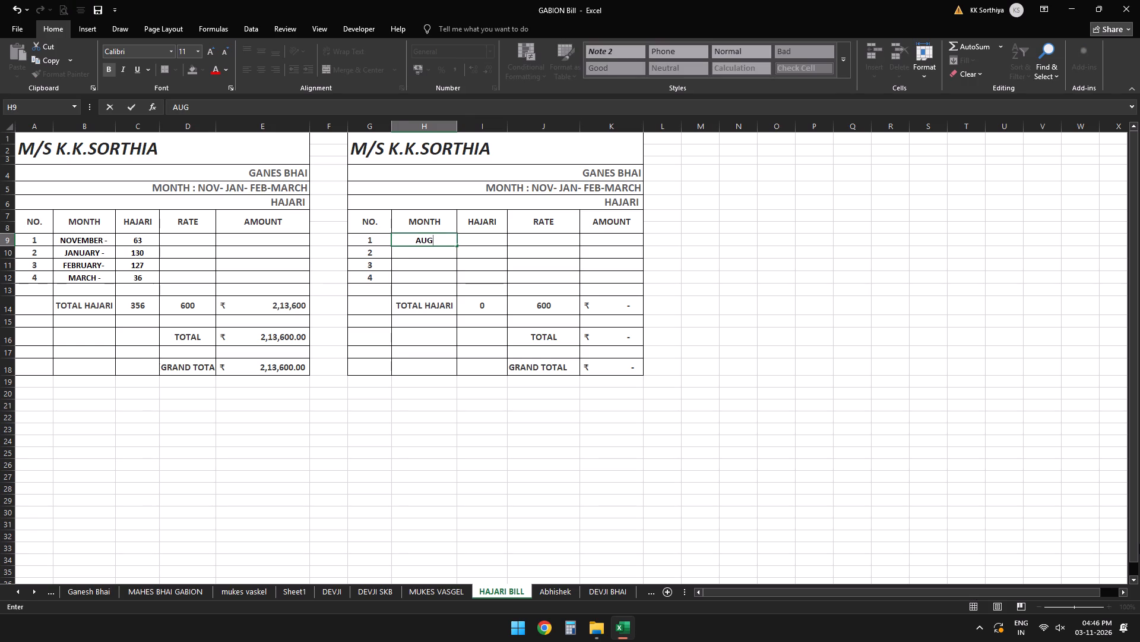
key(space)
text(-)
key(Return)
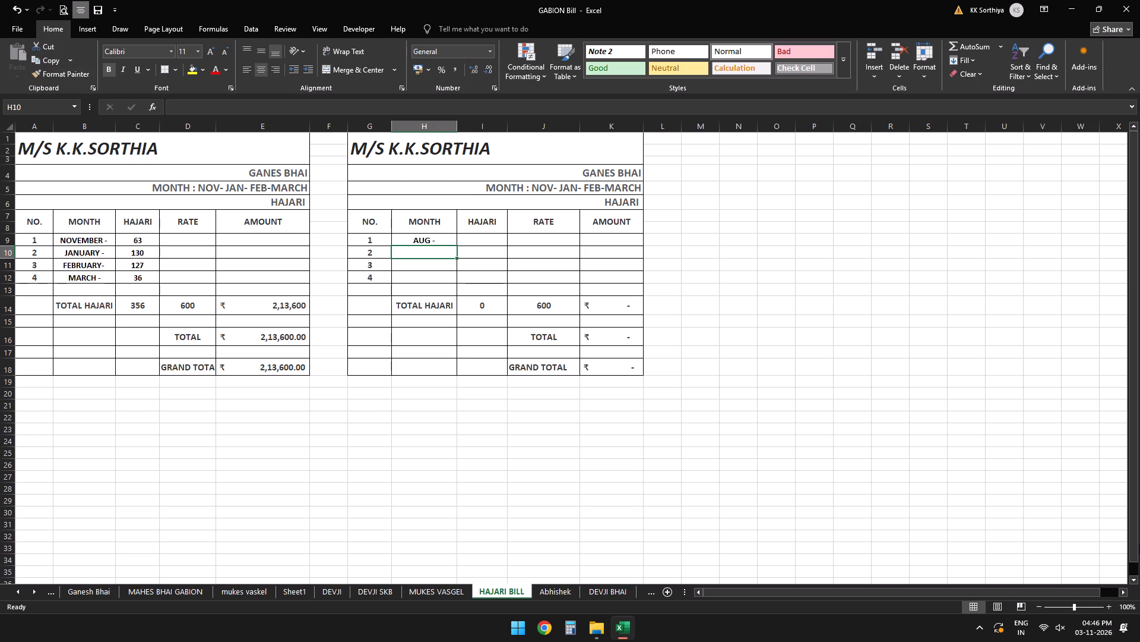
text(SEP)
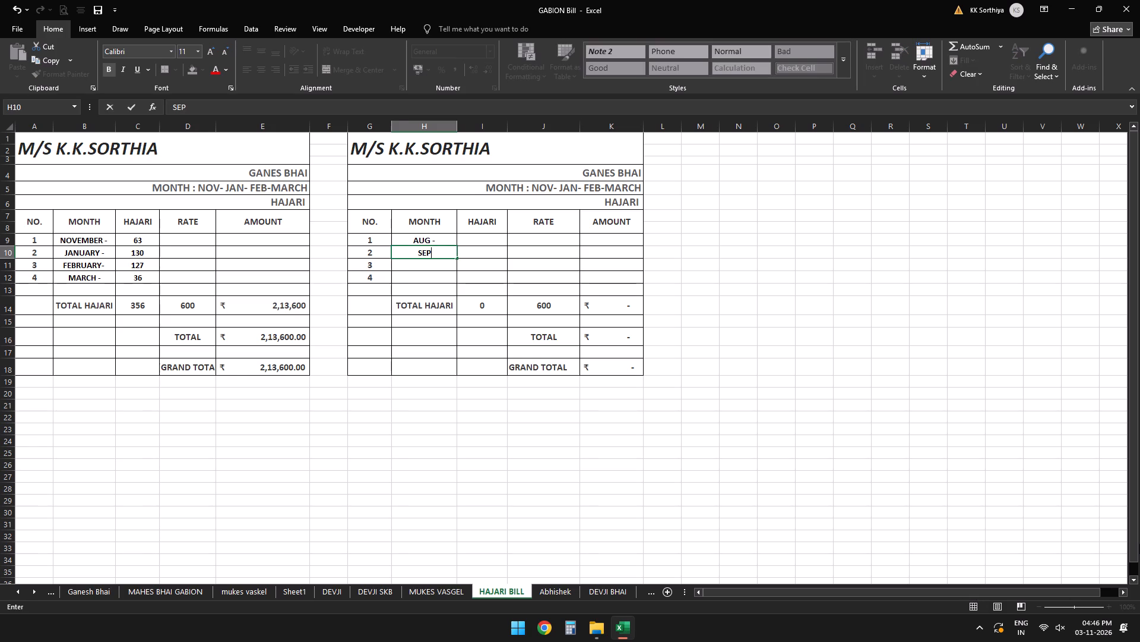
key(space)
key(minus)
key(Return)
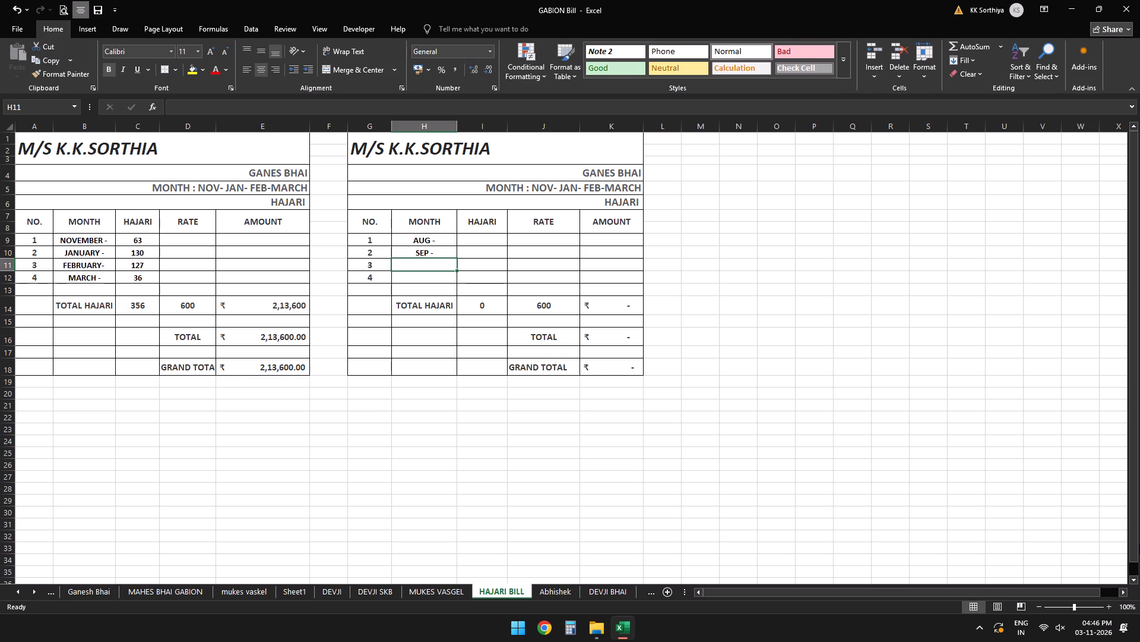
text(OCT)
key(space)
key(minus)
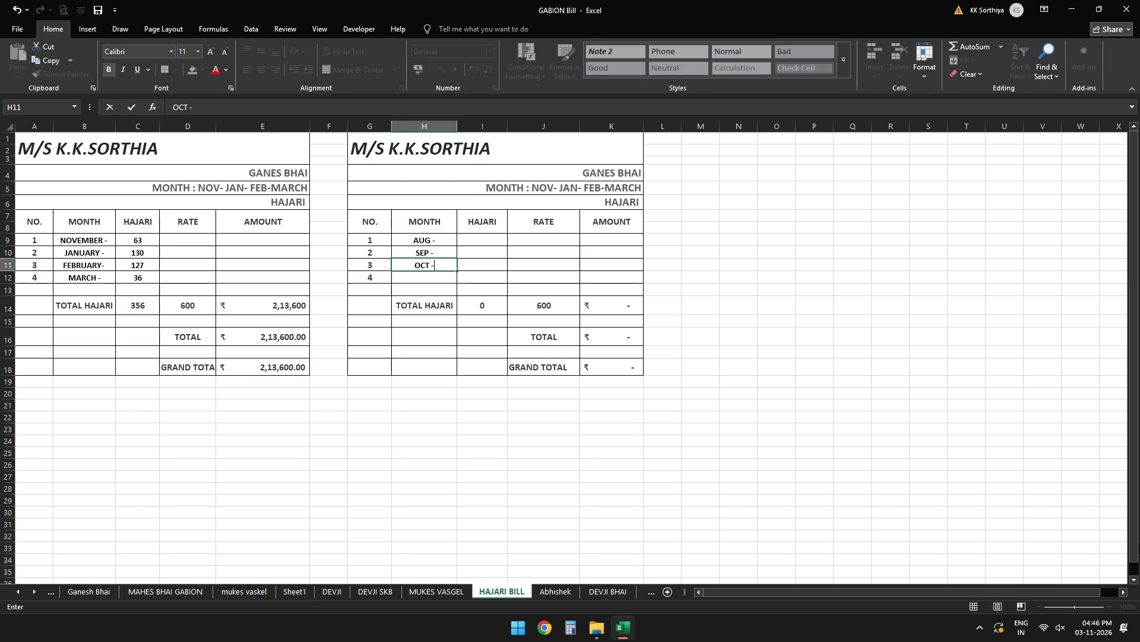
key(Return)
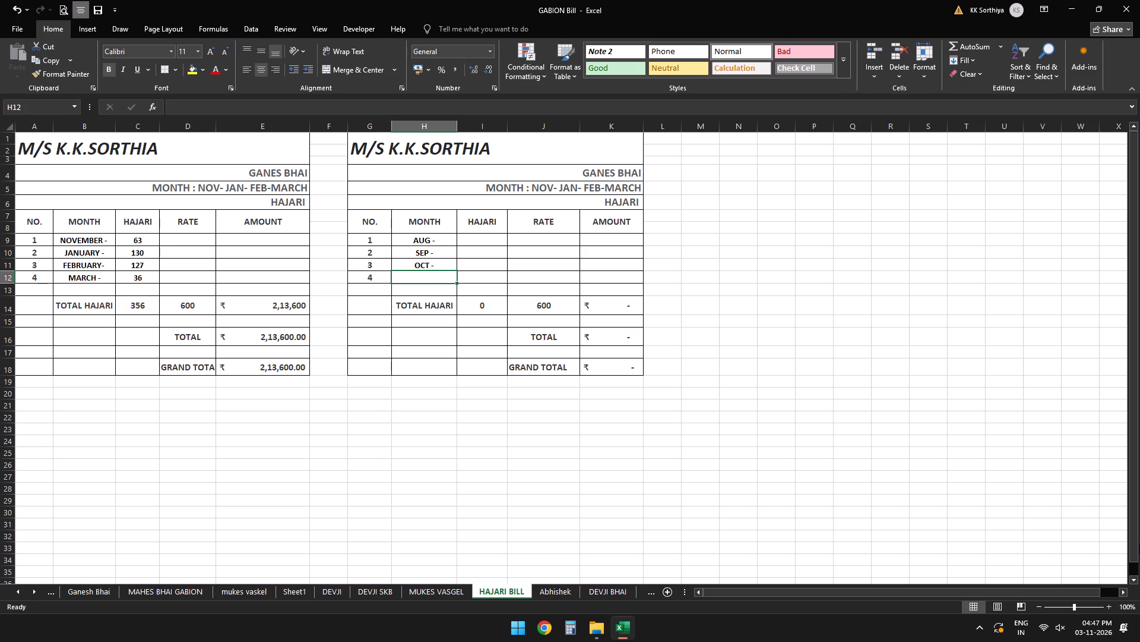
text(NOVE)
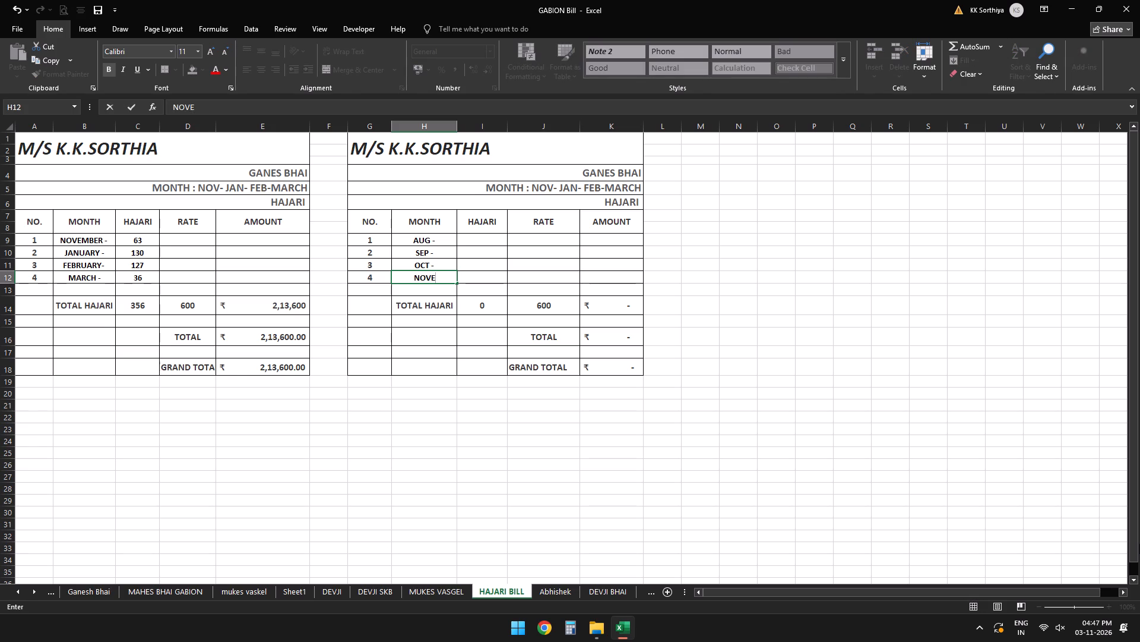
key(BackSpace)
key(space)
text(-)
key(Return)
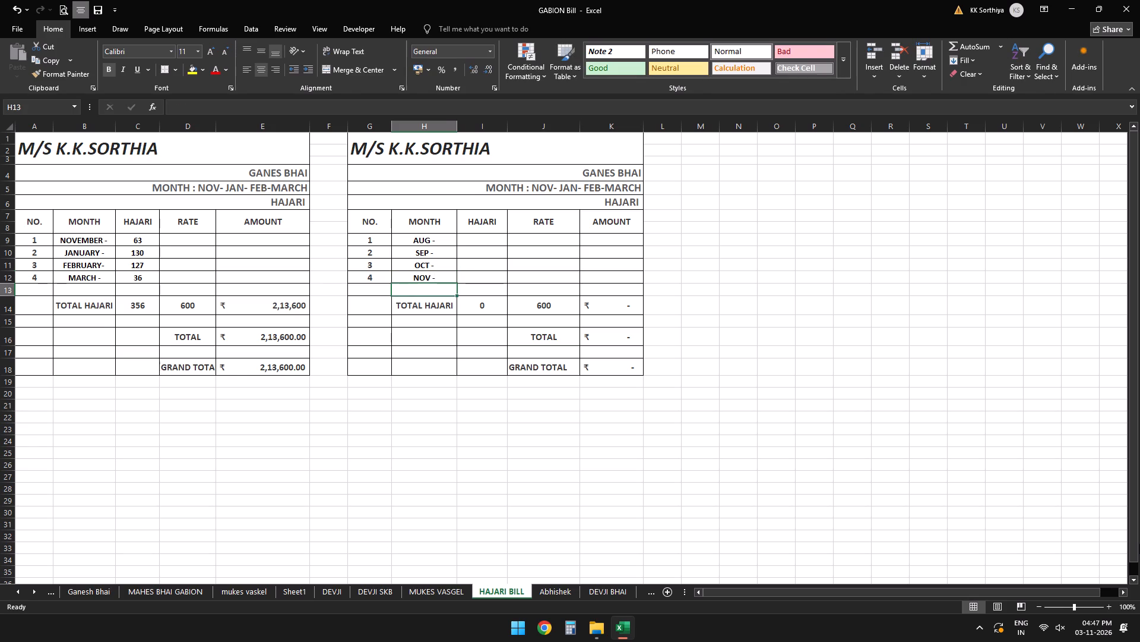
Enter 41.5 as the HAJARI figure in row 1 of the copied bill.
key(Up)
key(Right)
key(Up)
key(Up)
key(Up)
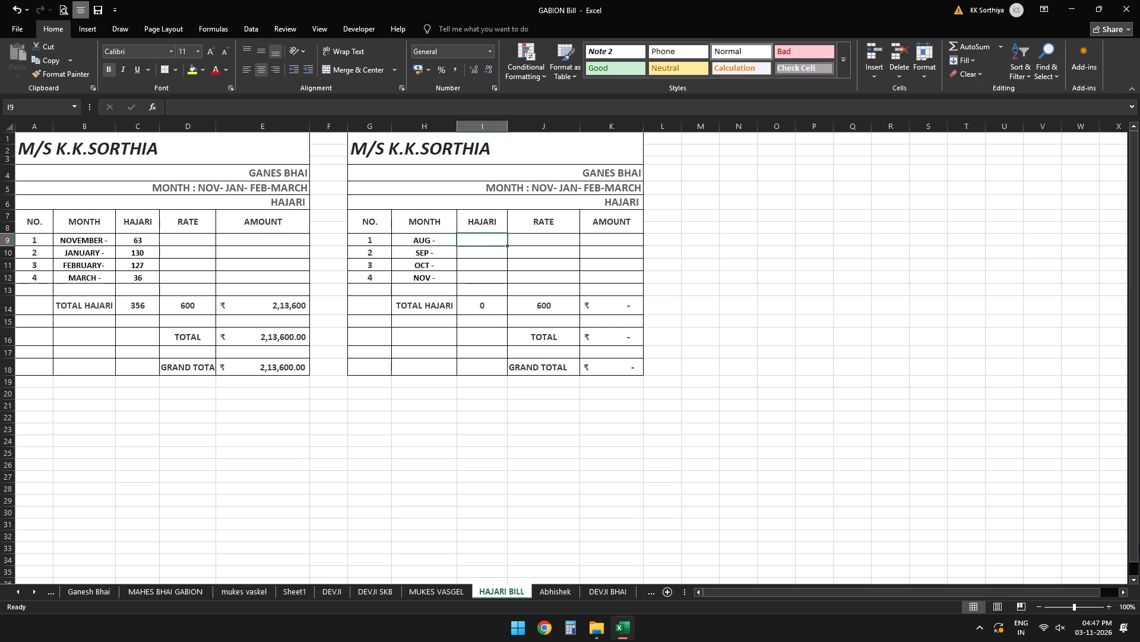
text(41.5)
key(Down)
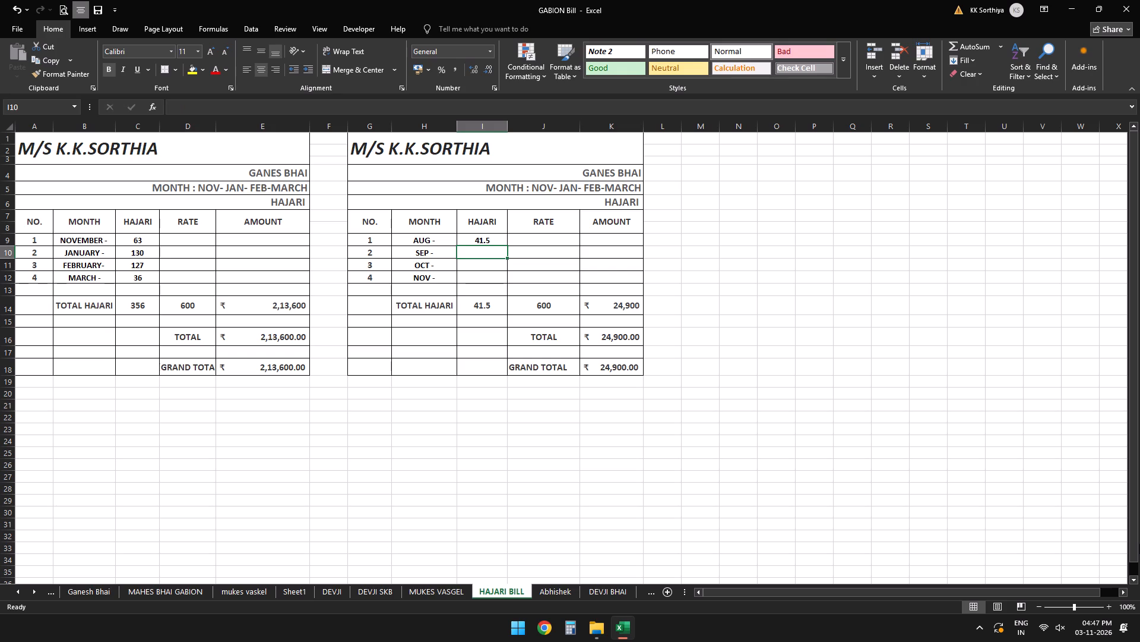
Change the MONTH entry in row 1 of the copied bill to "AUG TO SEP".
key(Left)
key(Up)
text(AUG)
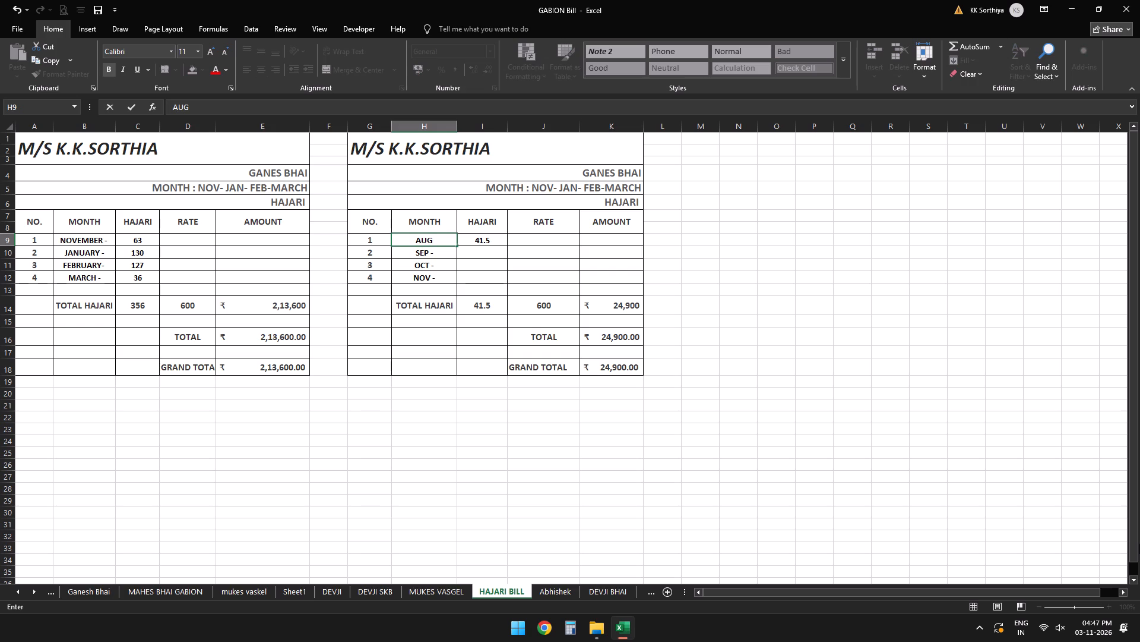
key(space)
text(TO)
key(space)
text(SEP)
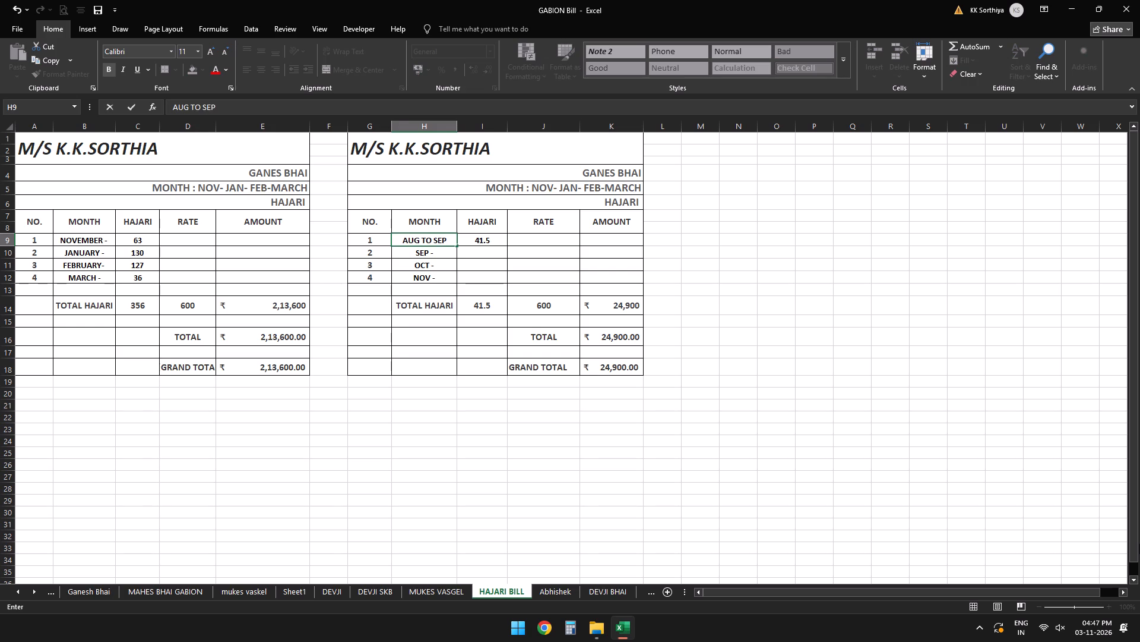
key(Right)
Select the MONTH entry in row 2 of the copied bill.
key(Down)
key(Left)
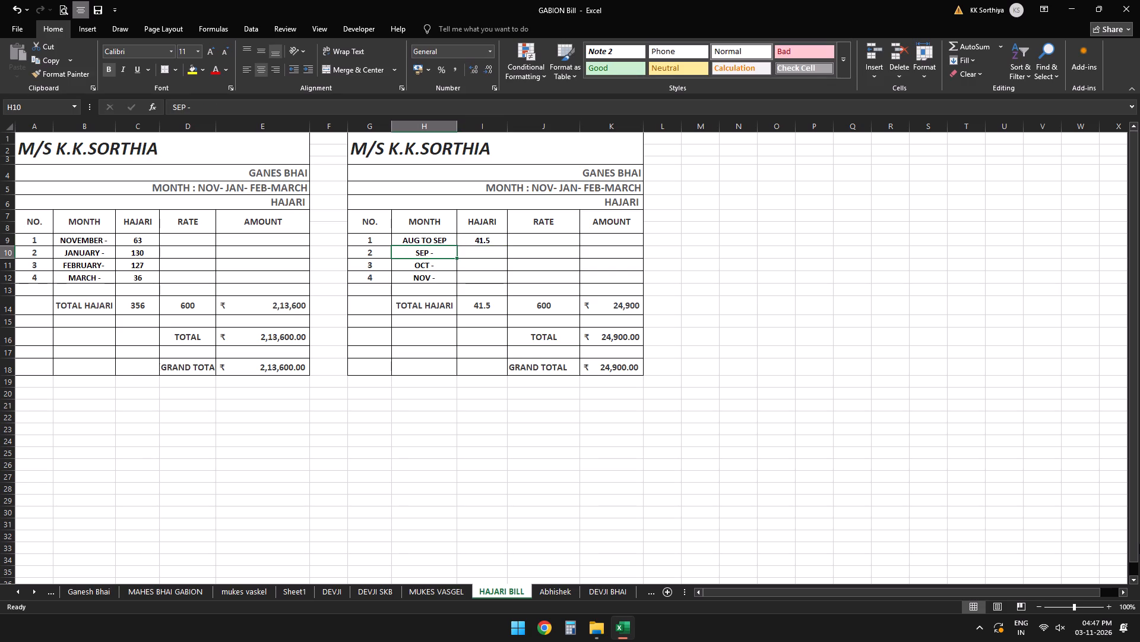
key(Down)
key(Up)
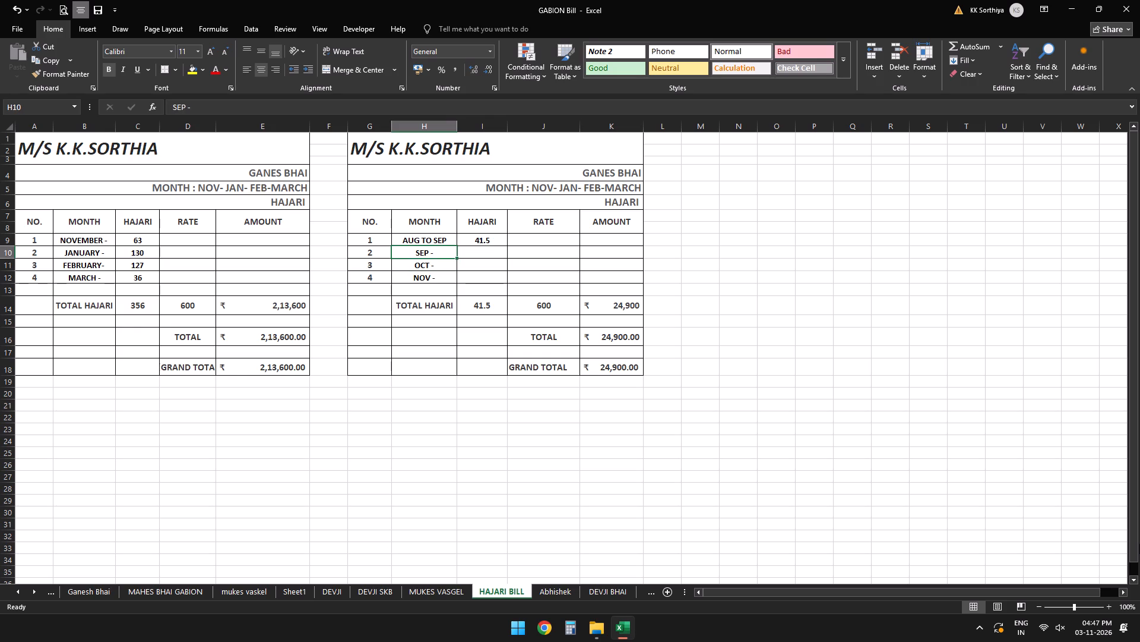
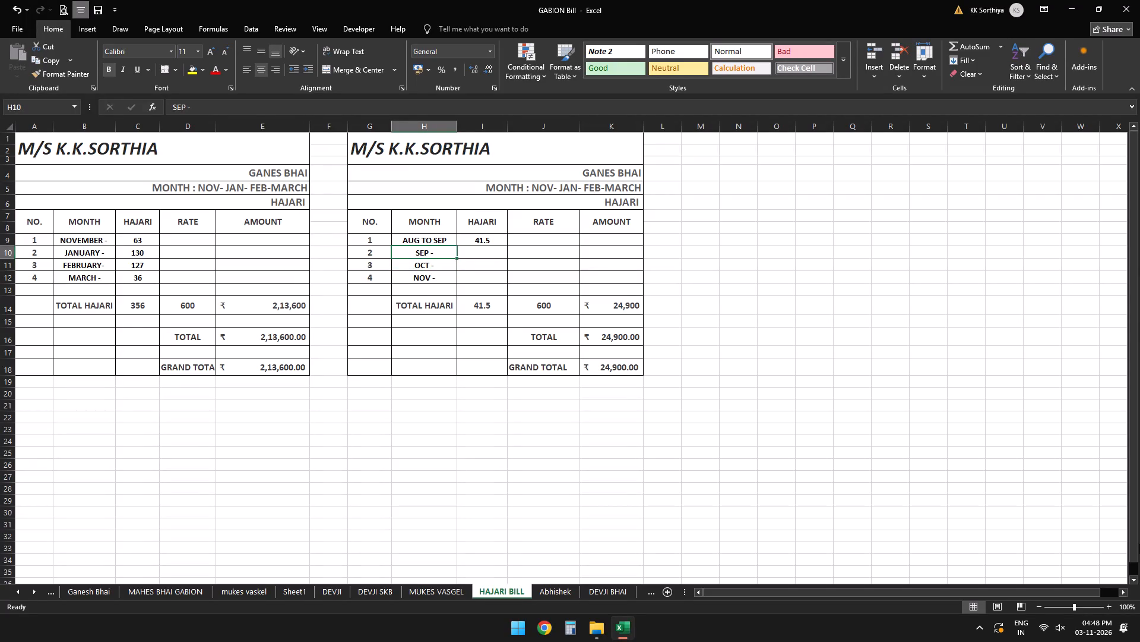
Change the MONTH entry in row 2 of the copied bill to "OCT TO NOV".
key(Down)
key(Up)
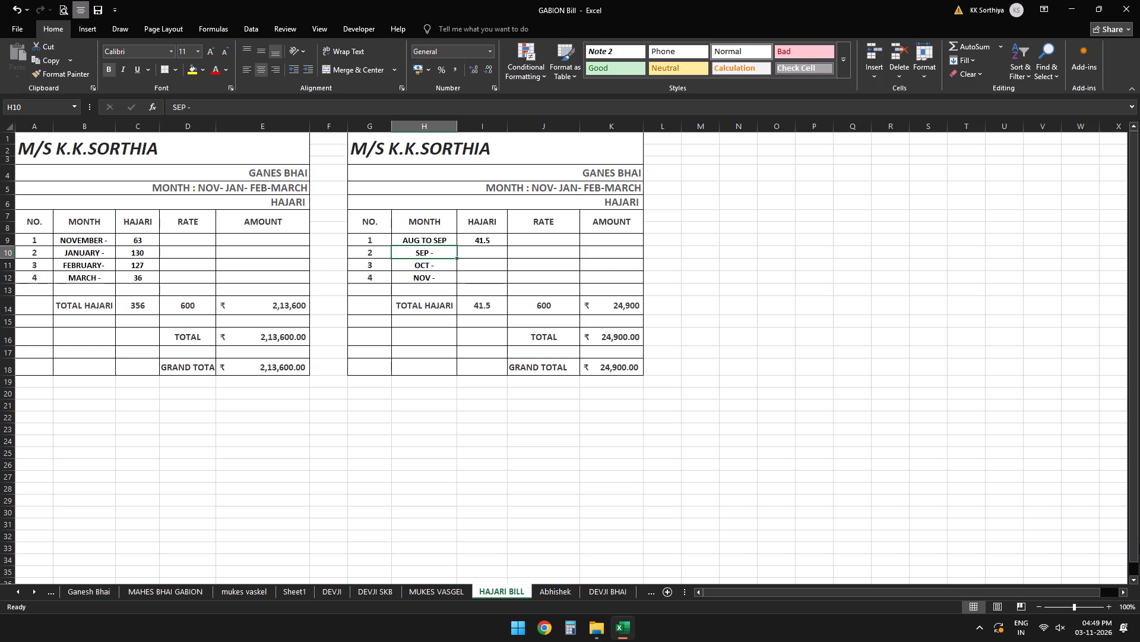
text(OCT)
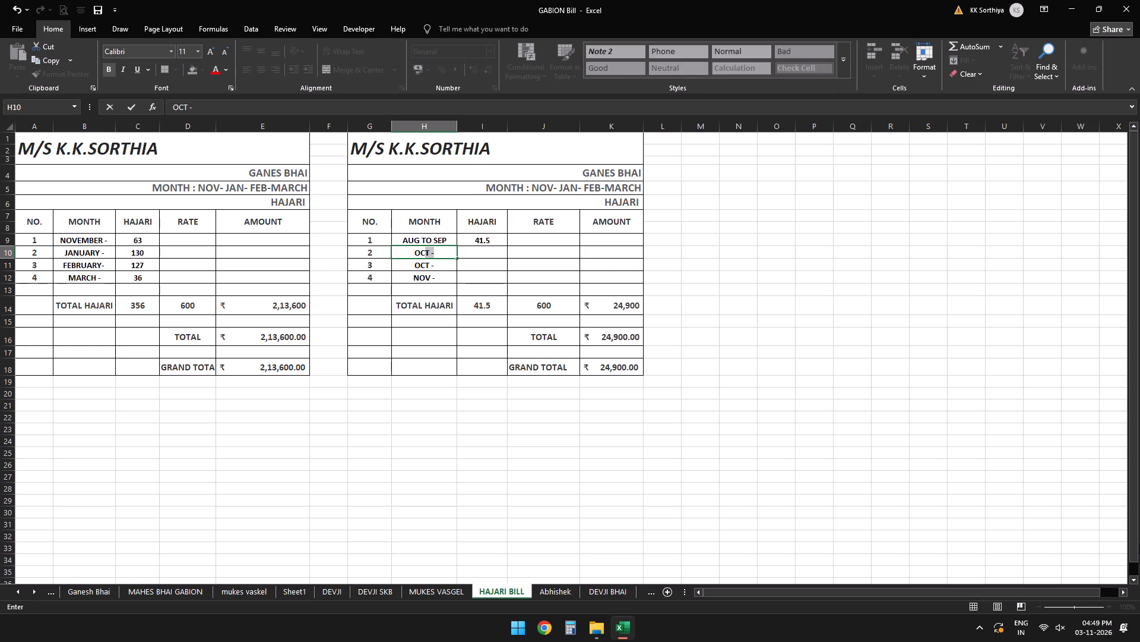
key(space)
text(TO)
key(space)
text(NOV)
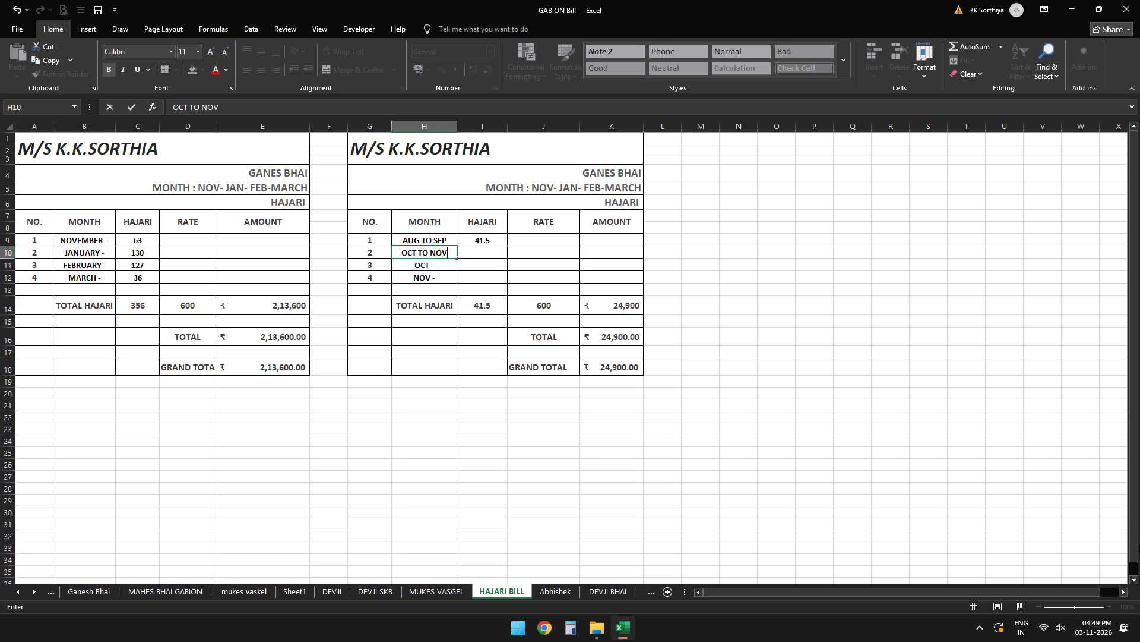
key(Right)
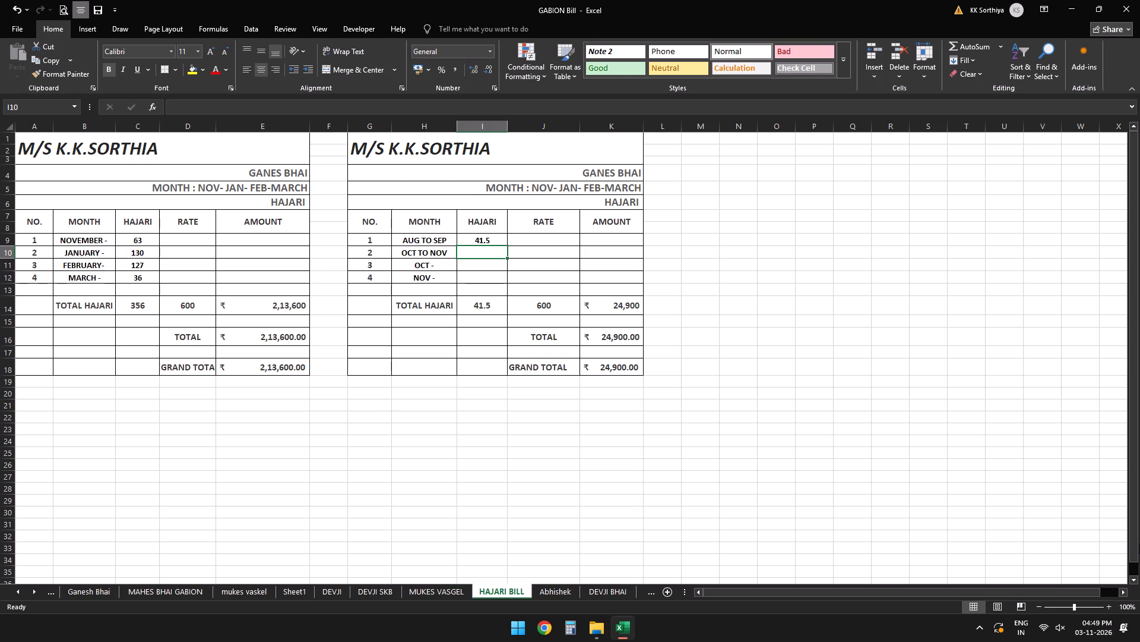
Enter 21 as the HAJARI figure in row 2 of the copied bill.
text(21)
key(Right)
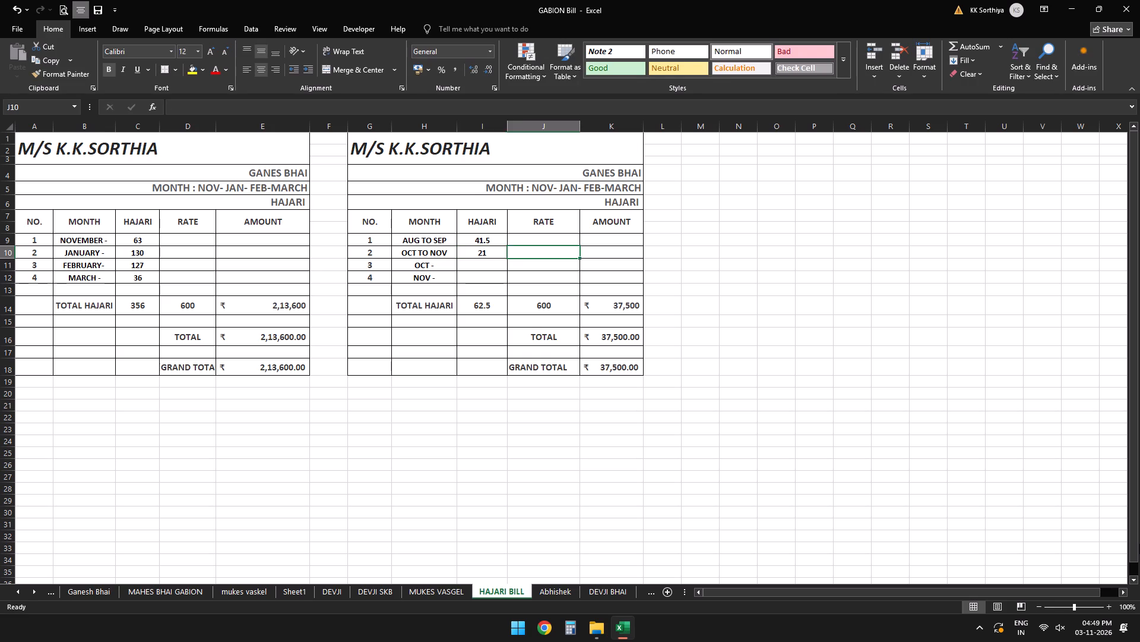
key(Left)
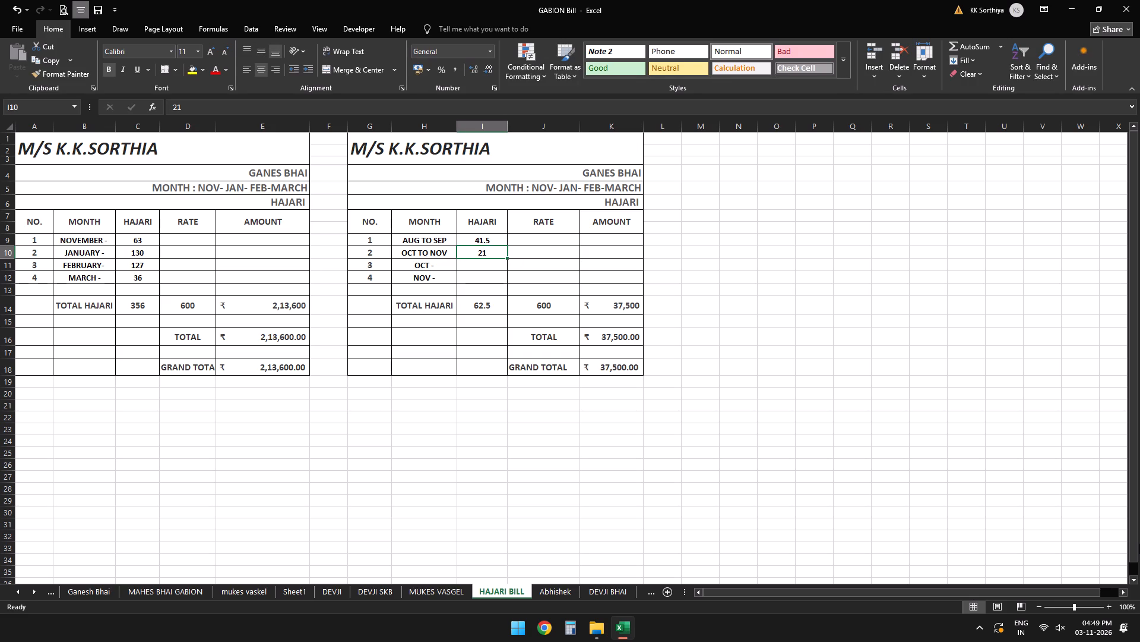
Clear the MONTH entries and the serial numbers from rows 3 and 4 of the copied bill.
key(Down)
key(Left)
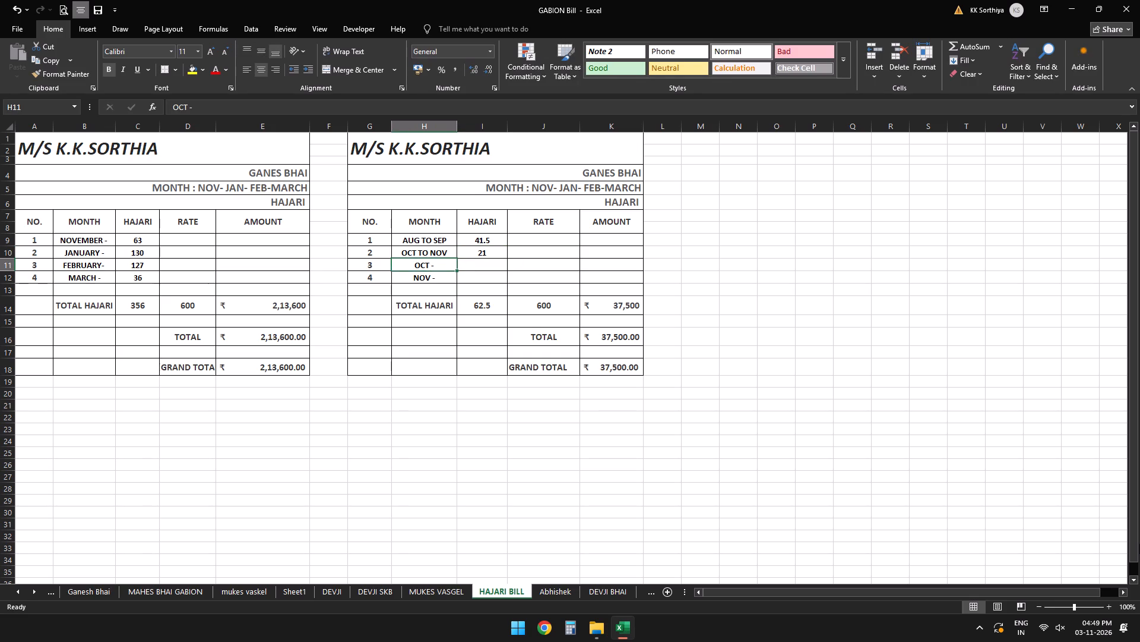
key(Delete)
key(Down)
key(Delete)
key(Left)
key(Delete)
key(Up)
key(Delete)
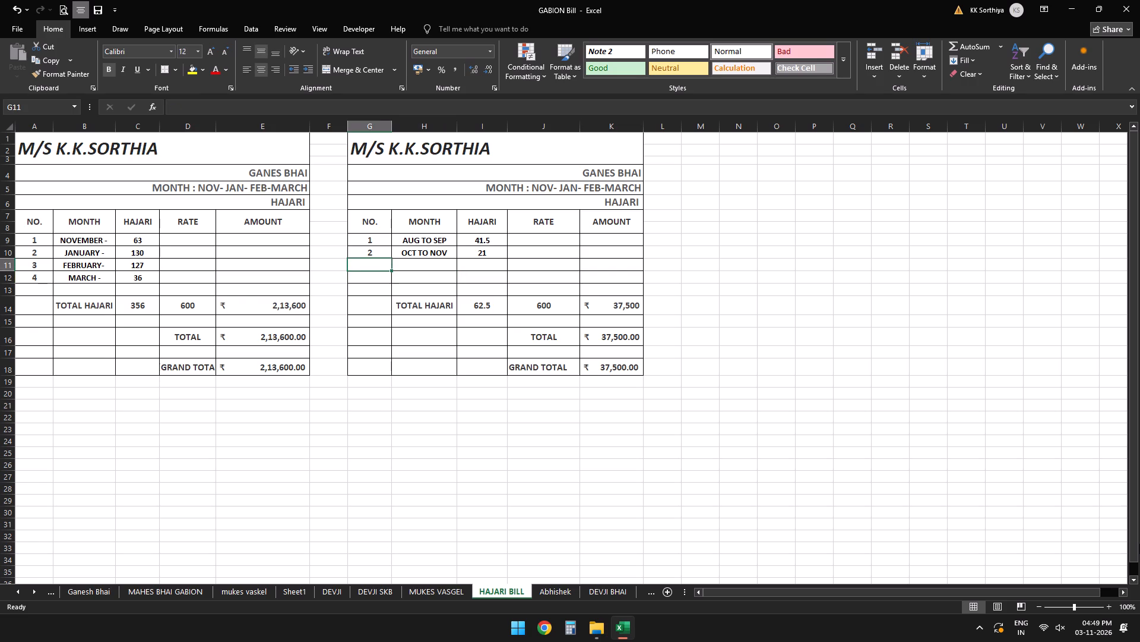
Check the copied bill's TOTAL HAJARI formula against the sum of the two HAJARI figures.
key(Right)
key(Down)
key(Down)
key(Right)
key(Down)
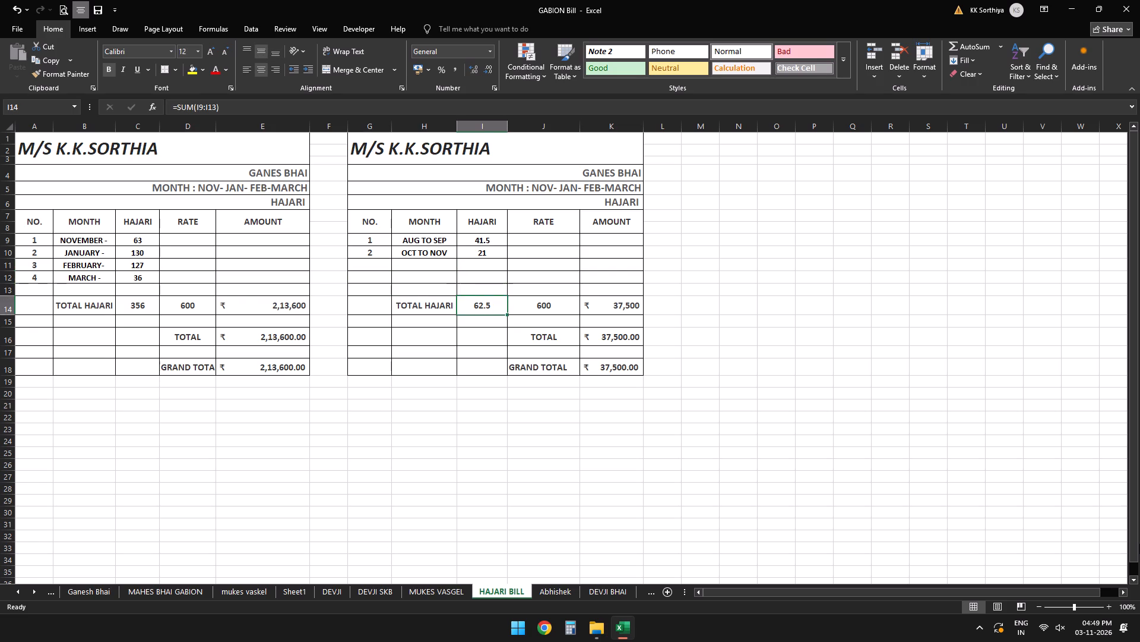
key(Up)
key(Up)
key(Up)
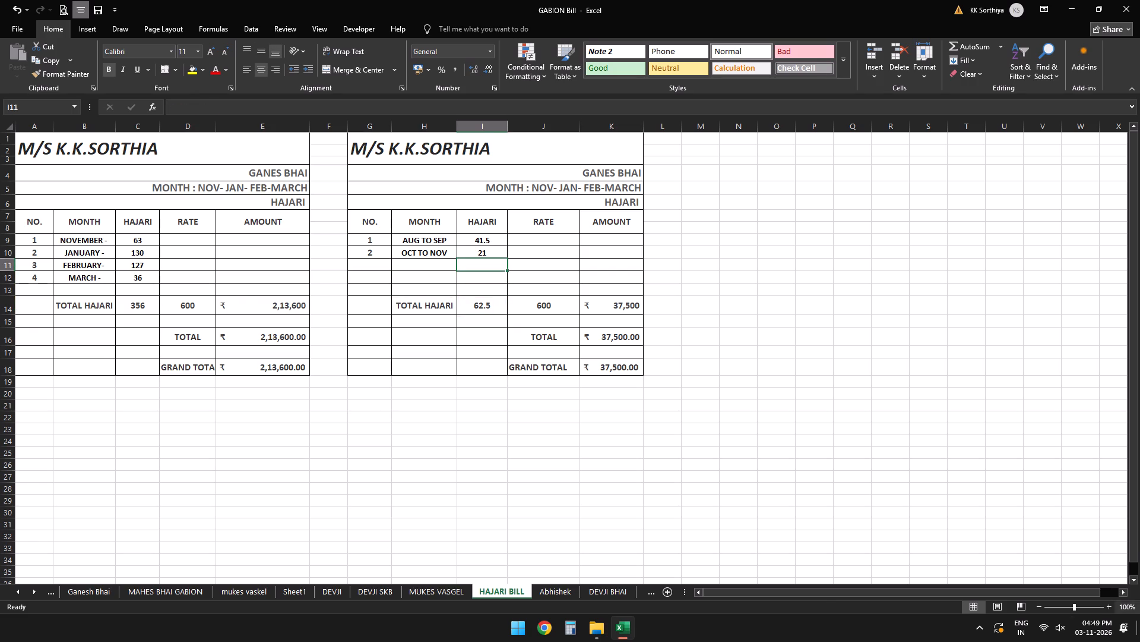
drag(482, 234, 483, 240)
drag(484, 242, 484, 246)
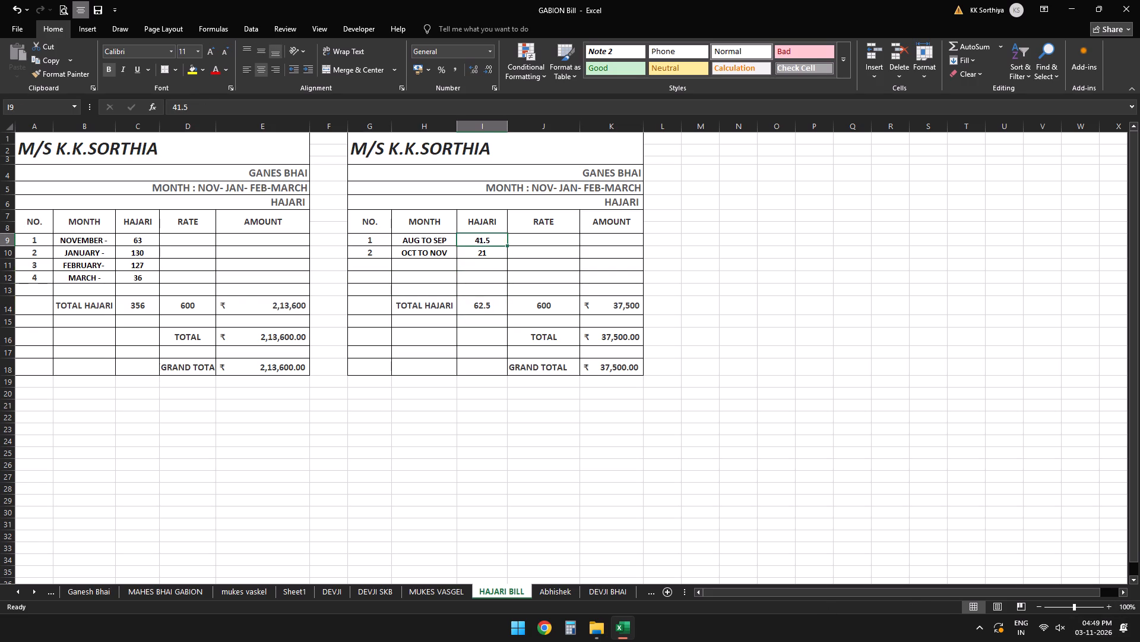
drag(484, 246, 486, 254)
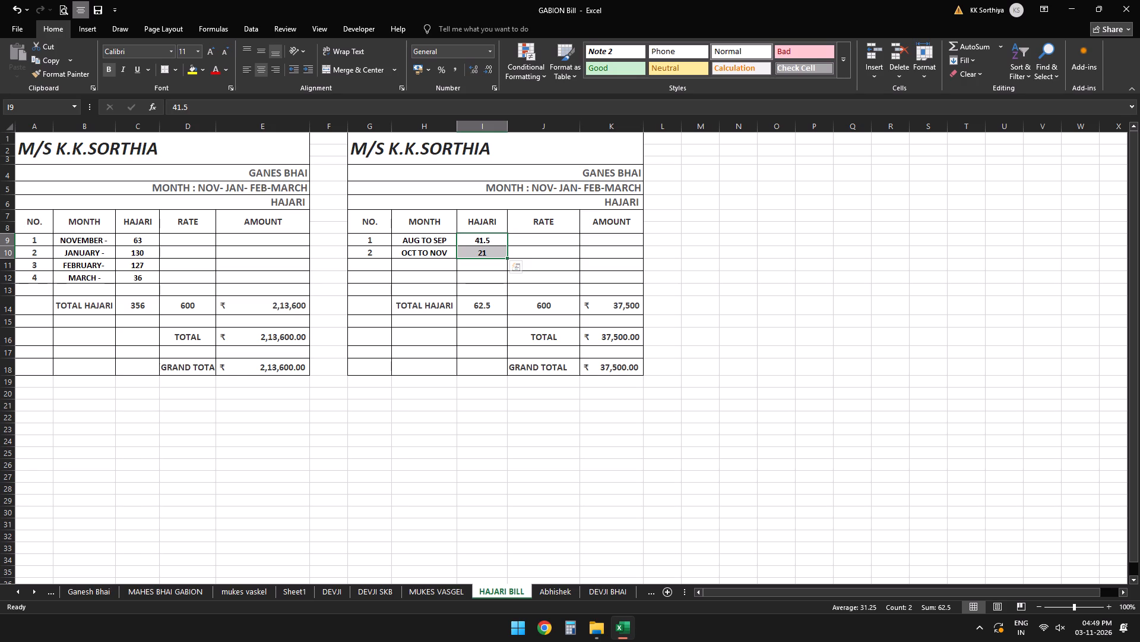
click(482, 303)
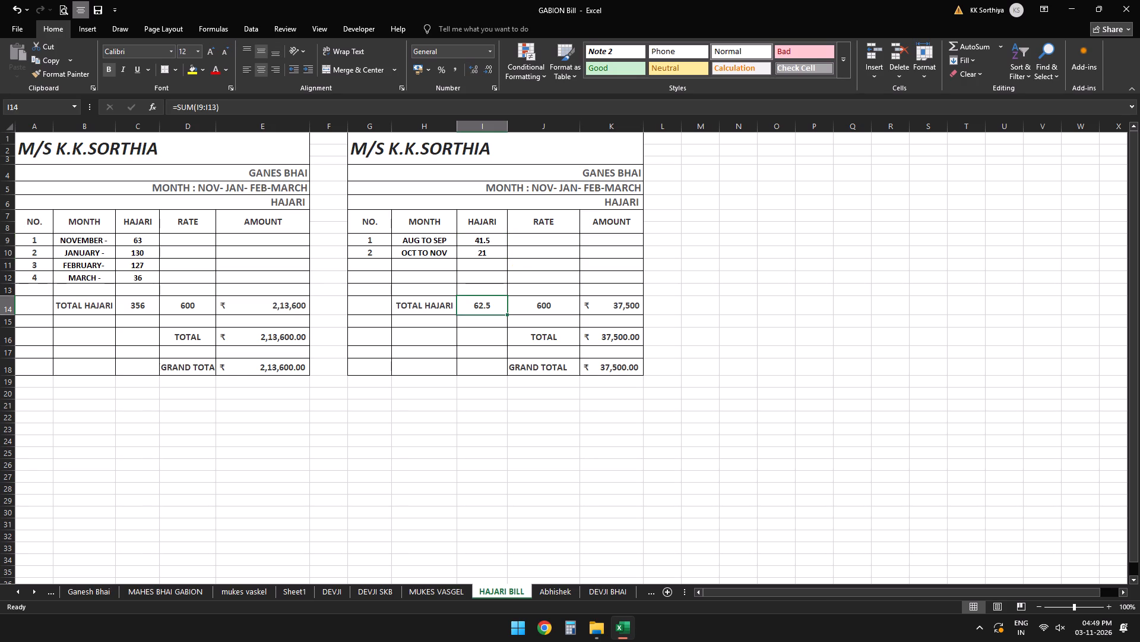
Increase the height of the GRAND TOTAL row slightly.
click(0, 370)
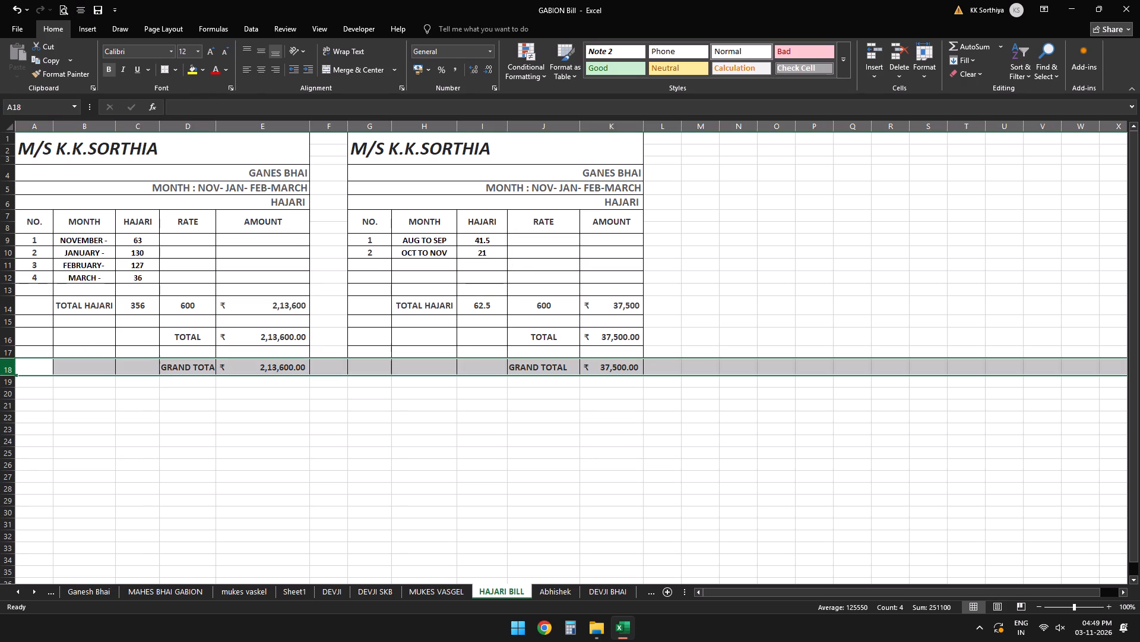
click(11, 376)
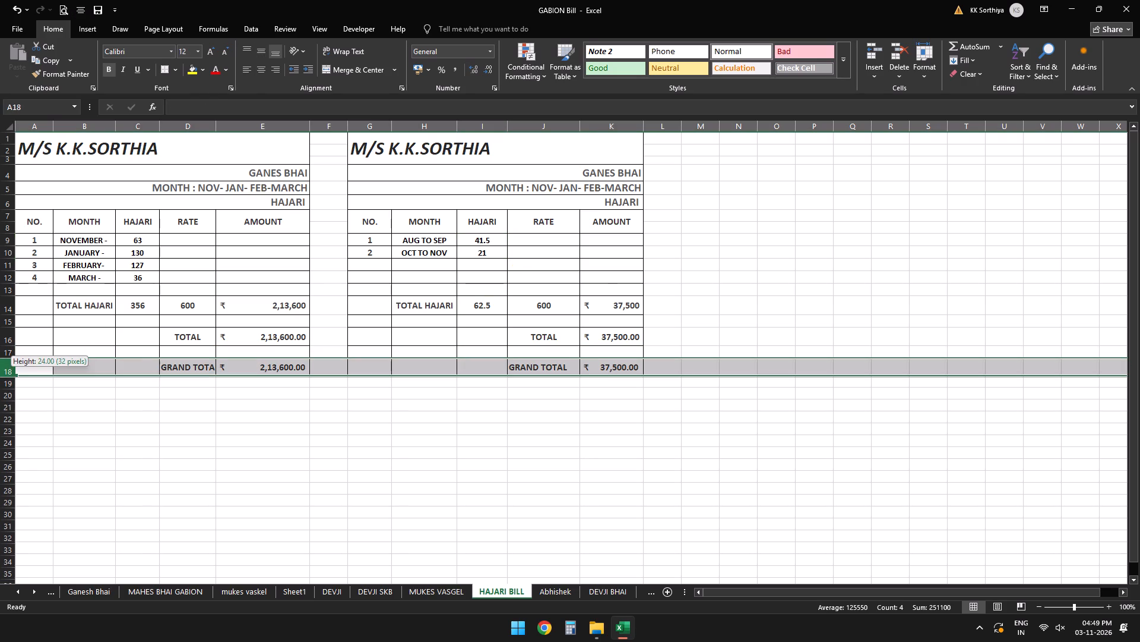
click(480, 253)
click(489, 237)
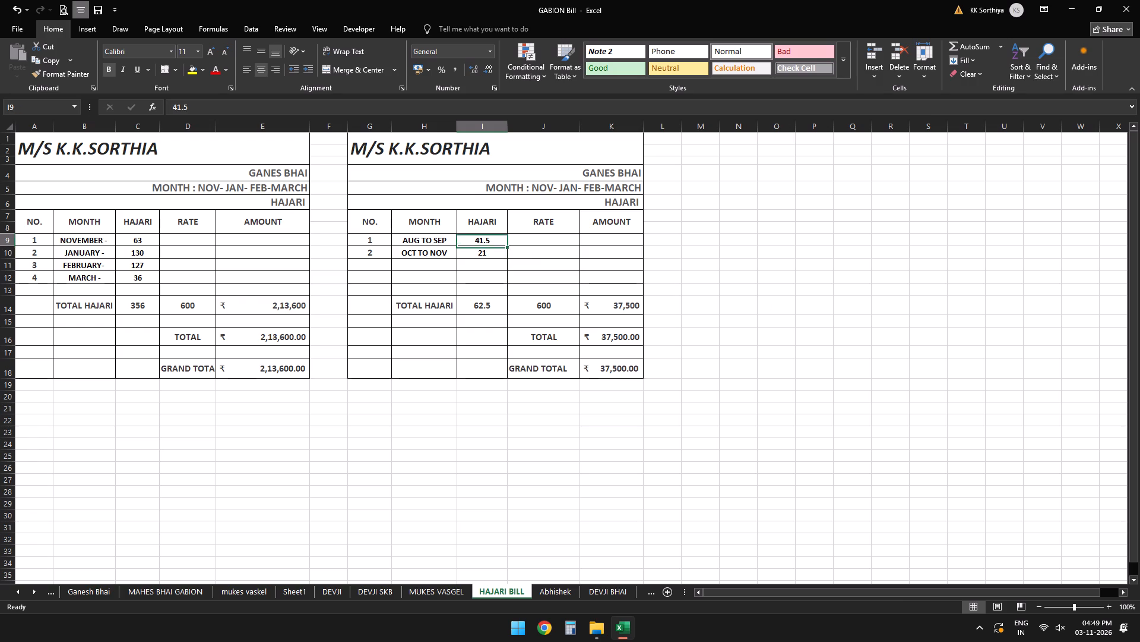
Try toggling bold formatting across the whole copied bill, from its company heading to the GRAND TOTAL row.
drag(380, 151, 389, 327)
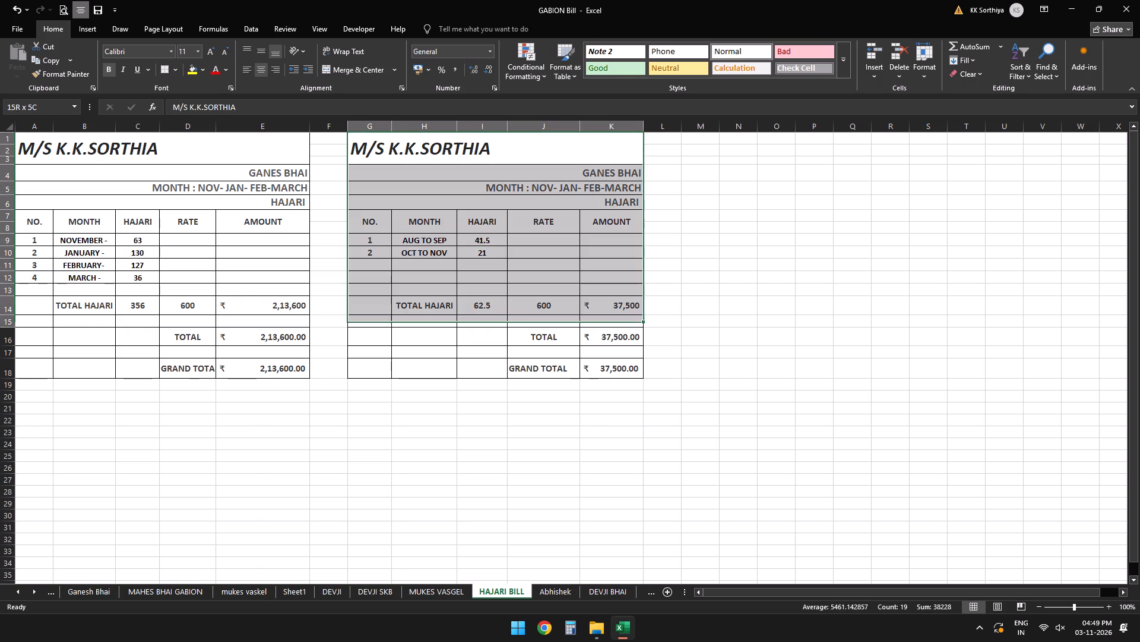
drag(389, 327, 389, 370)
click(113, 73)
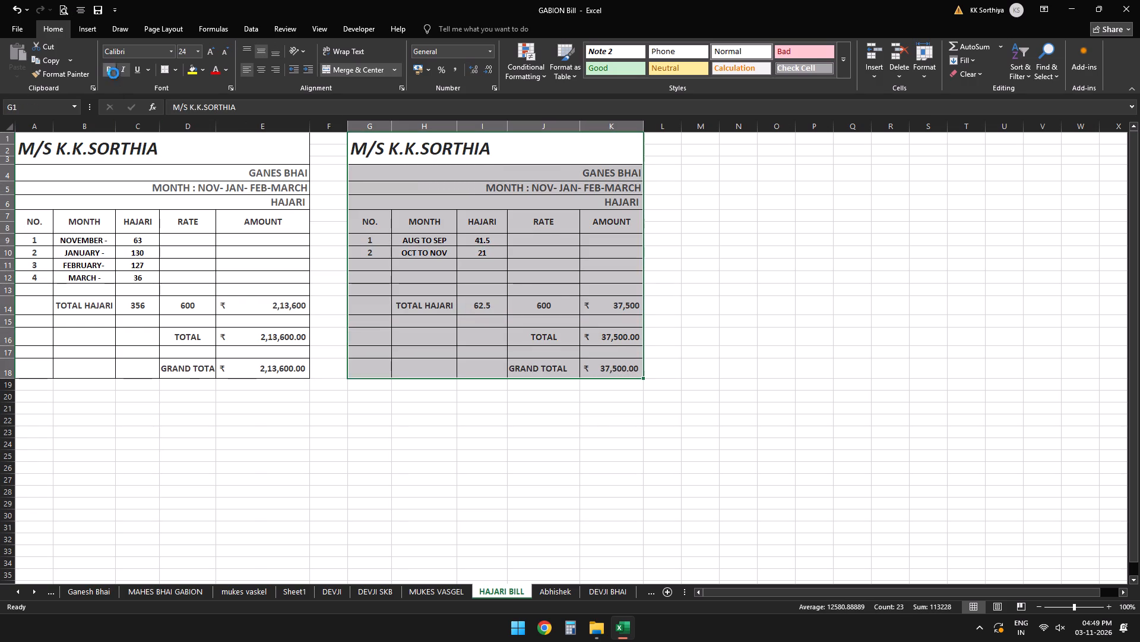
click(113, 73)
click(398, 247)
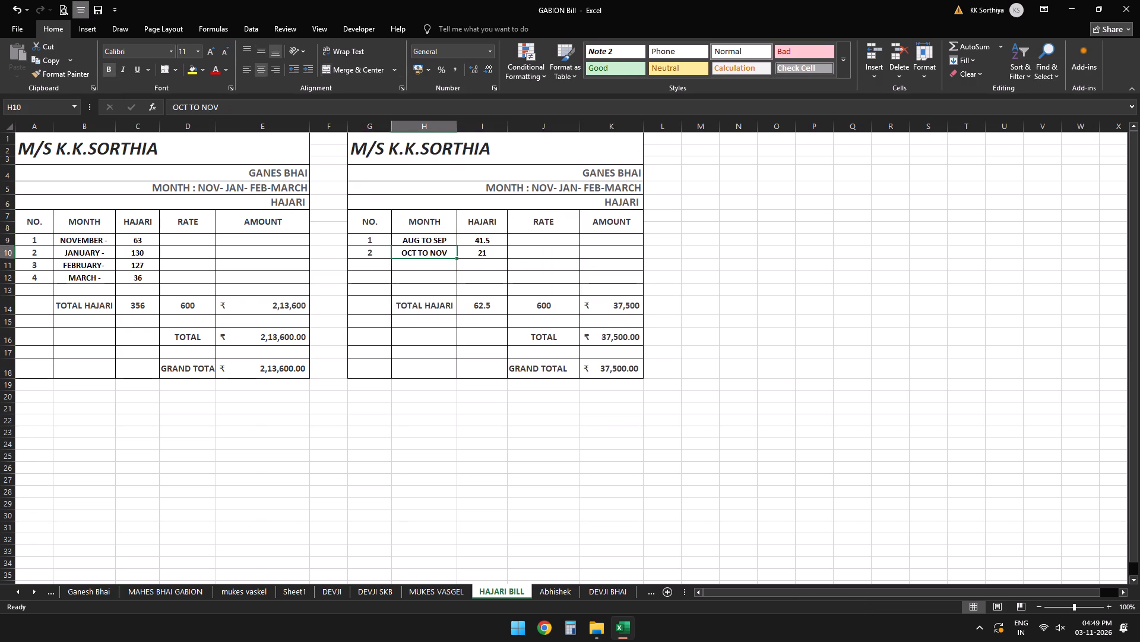
Save the workbook.
key(ctrl+s)
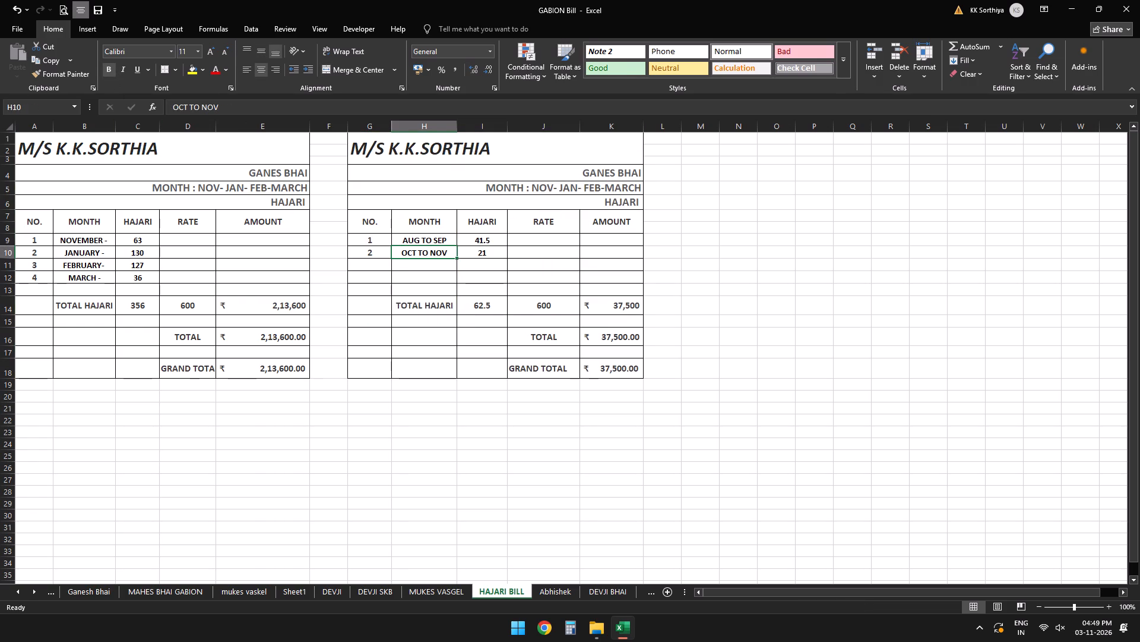
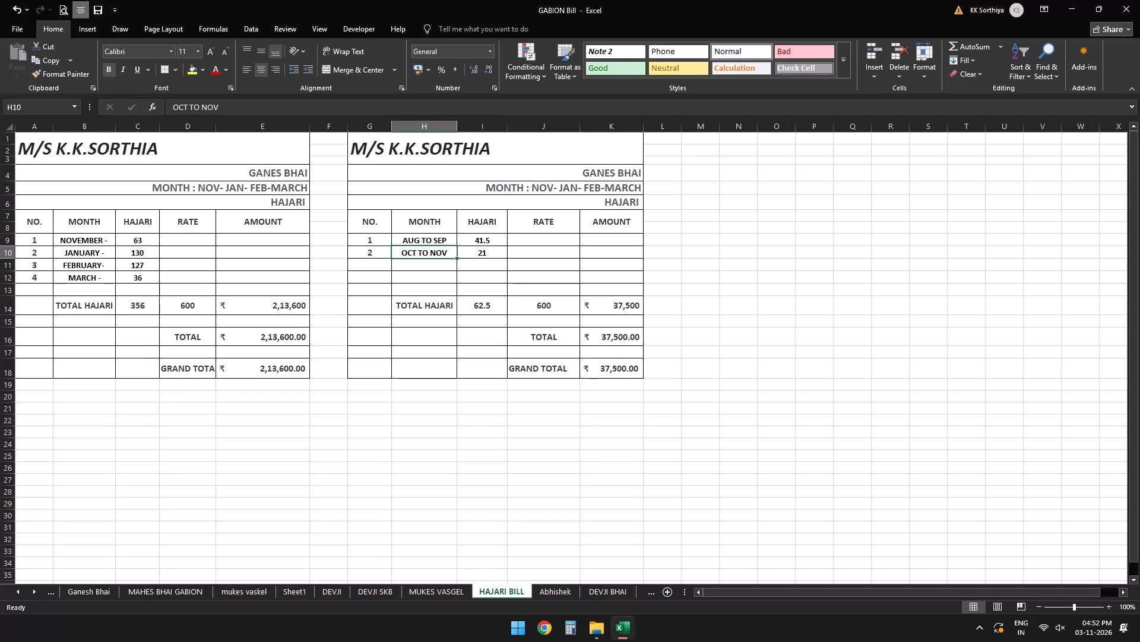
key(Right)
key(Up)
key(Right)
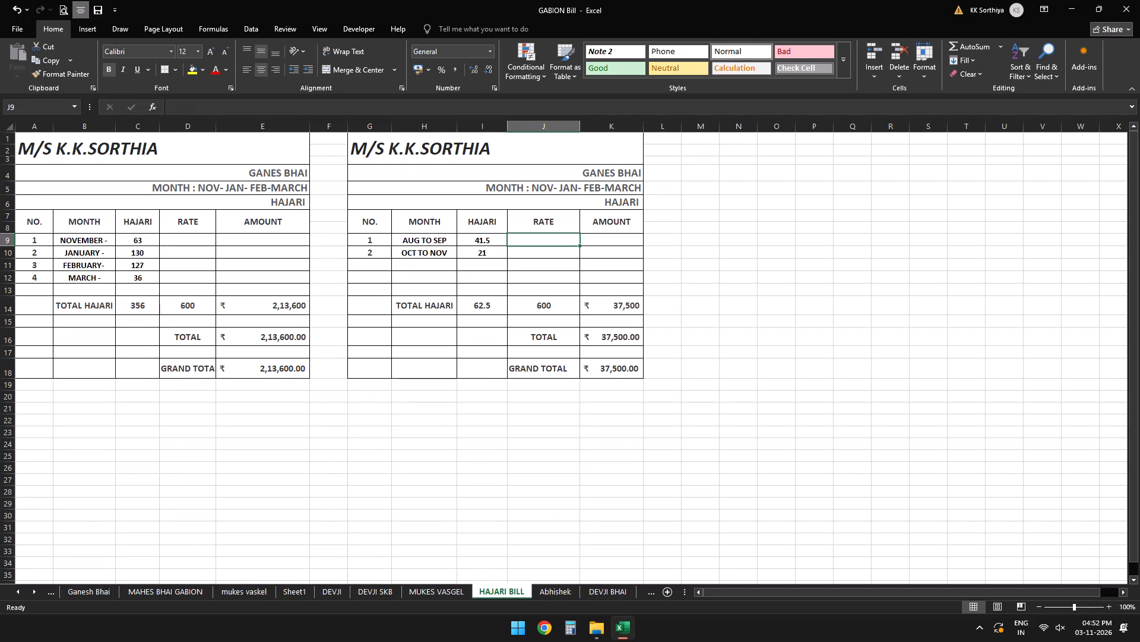
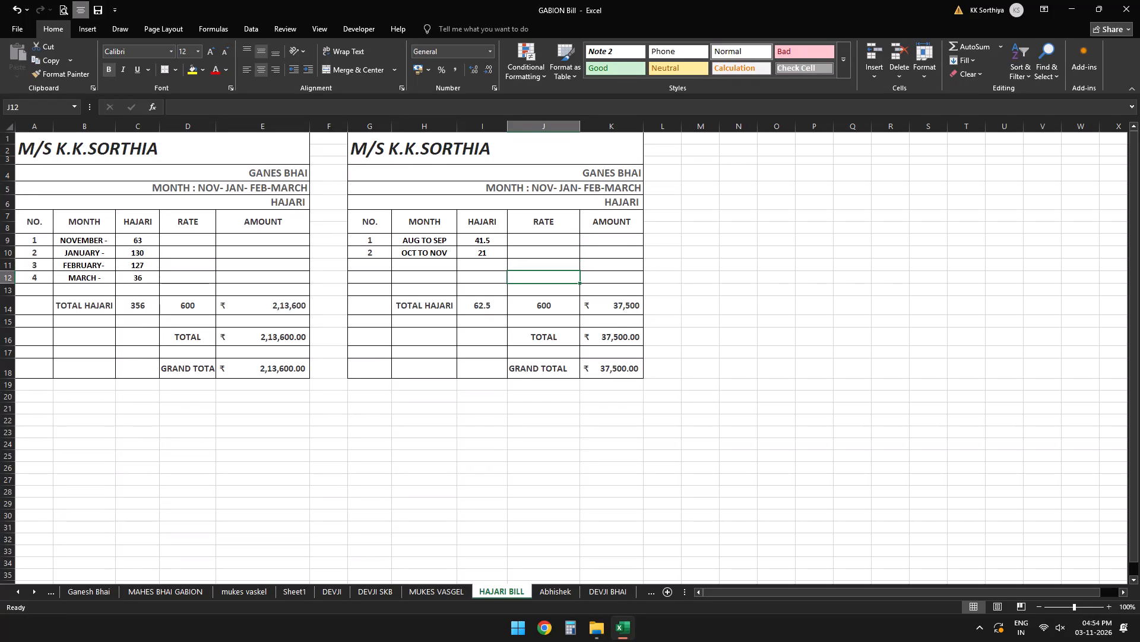
Print only the August to November hajari bill, range G1:K18, using the Print Selection setting.
scroll(465, 309, up, 3)
drag(353, 140, 369, 374)
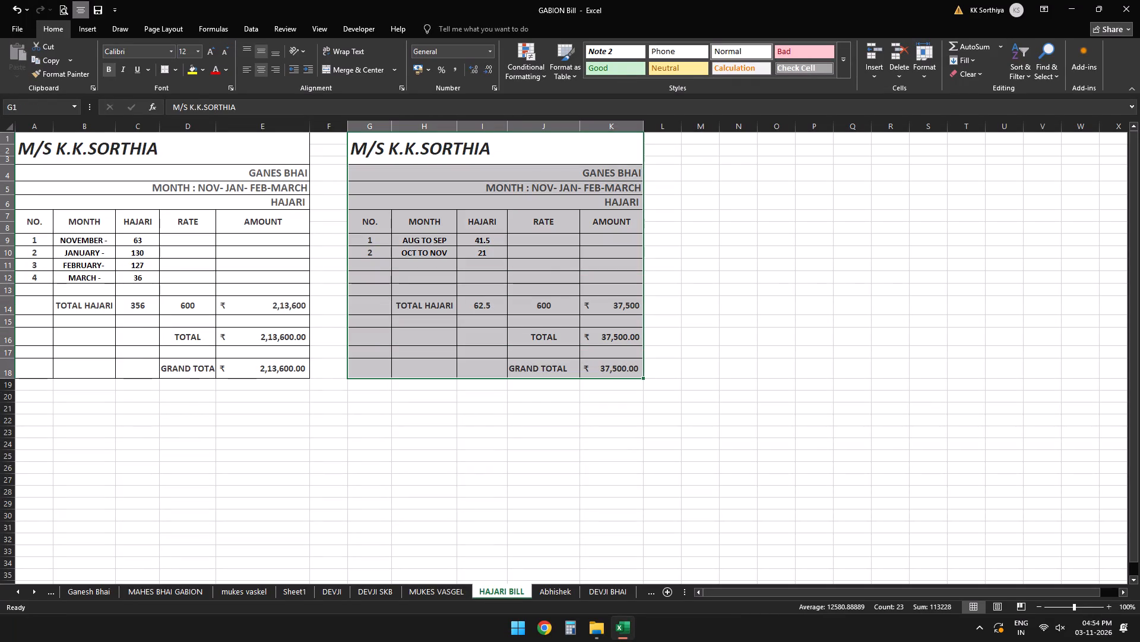
double_click(374, 395)
drag(360, 150, 362, 244)
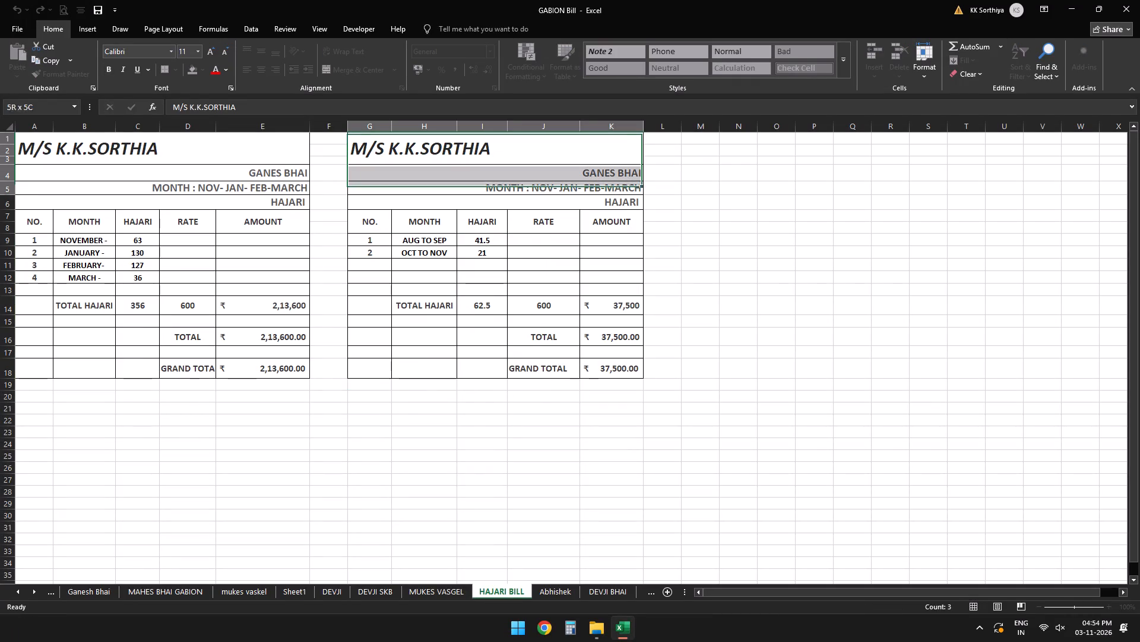
drag(362, 244, 370, 363)
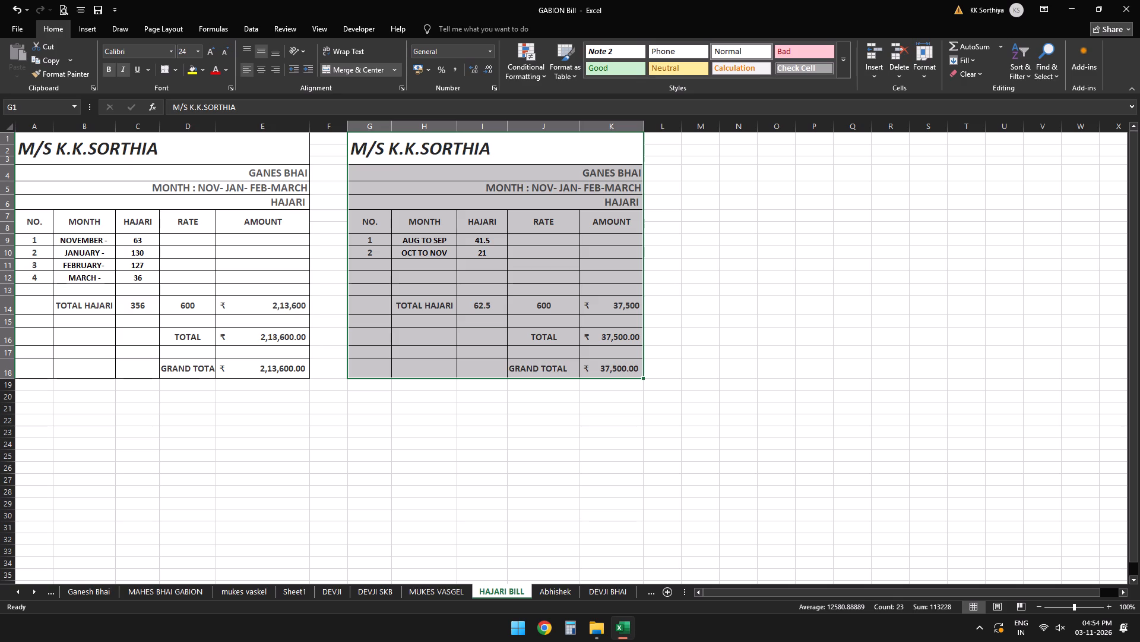
key(ctrl+p)
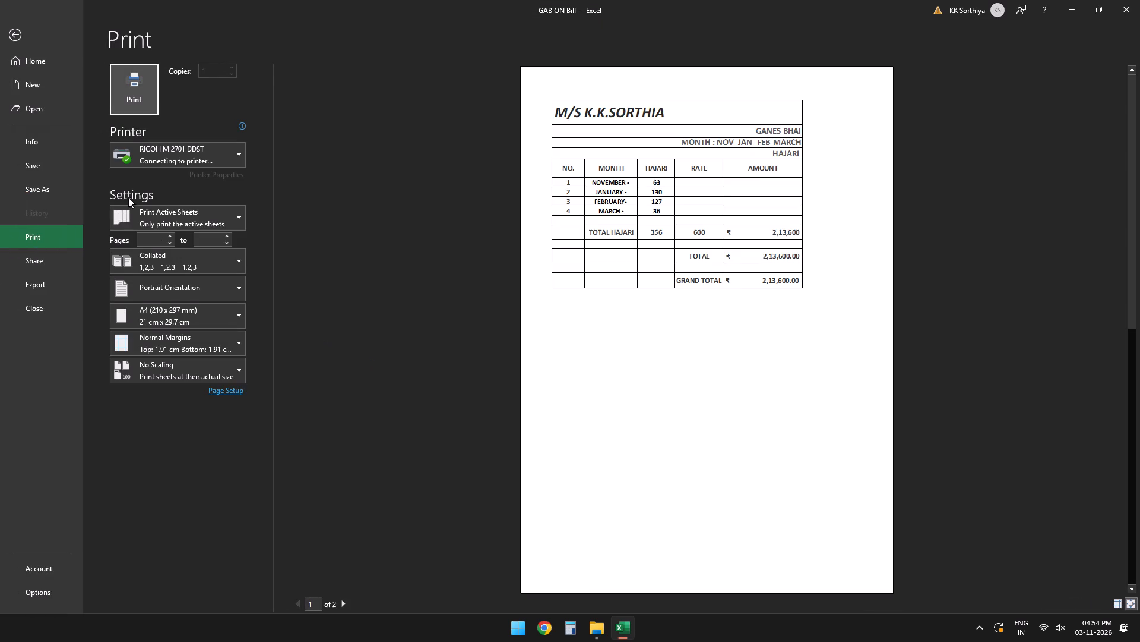
click(136, 204)
click(138, 213)
click(151, 296)
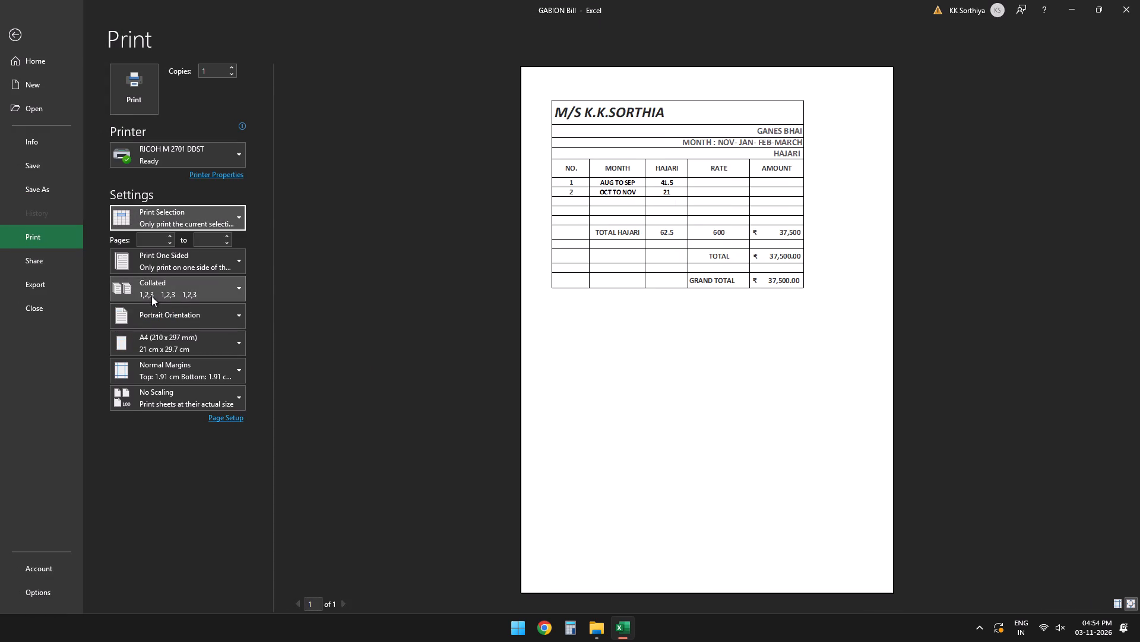
click(125, 79)
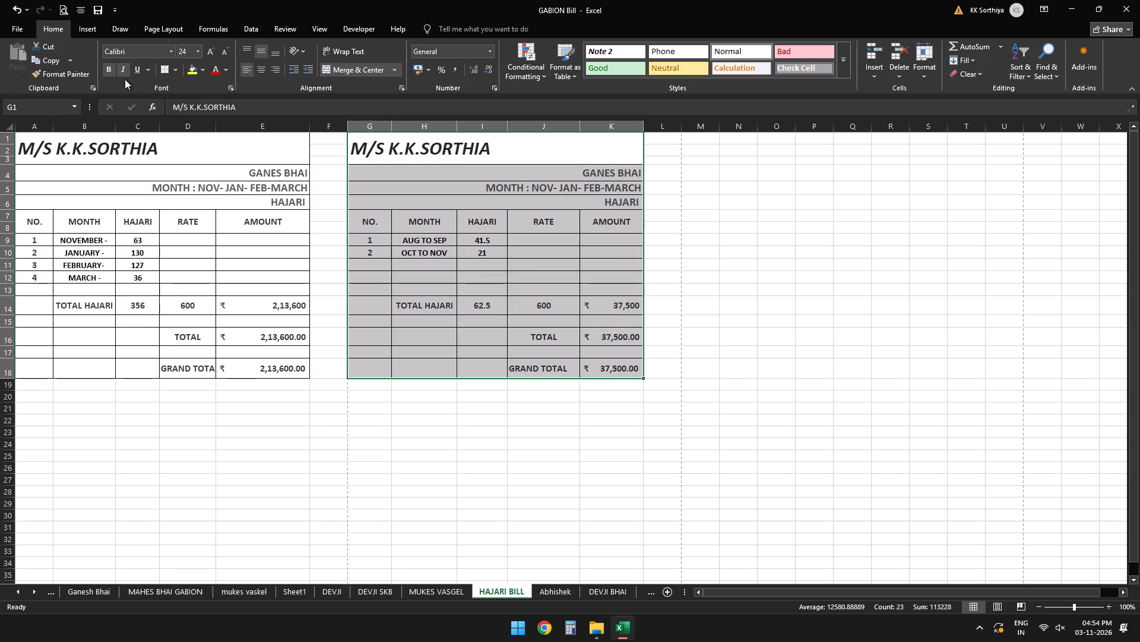